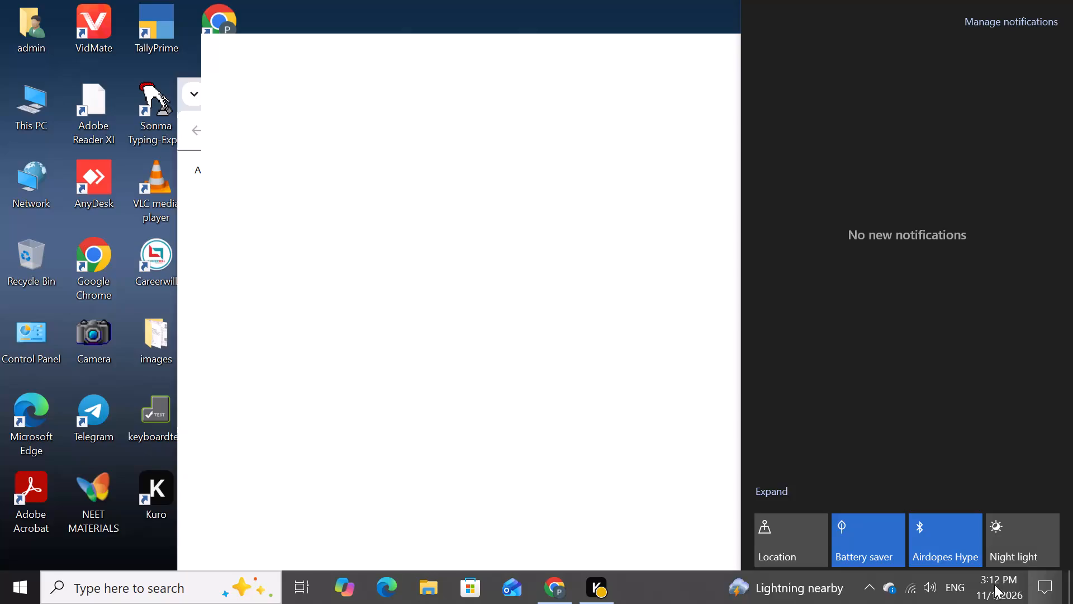
Launch Adobe Photoshop 7.0.
{"action": "left_click", "coordinate": [26, 585]}
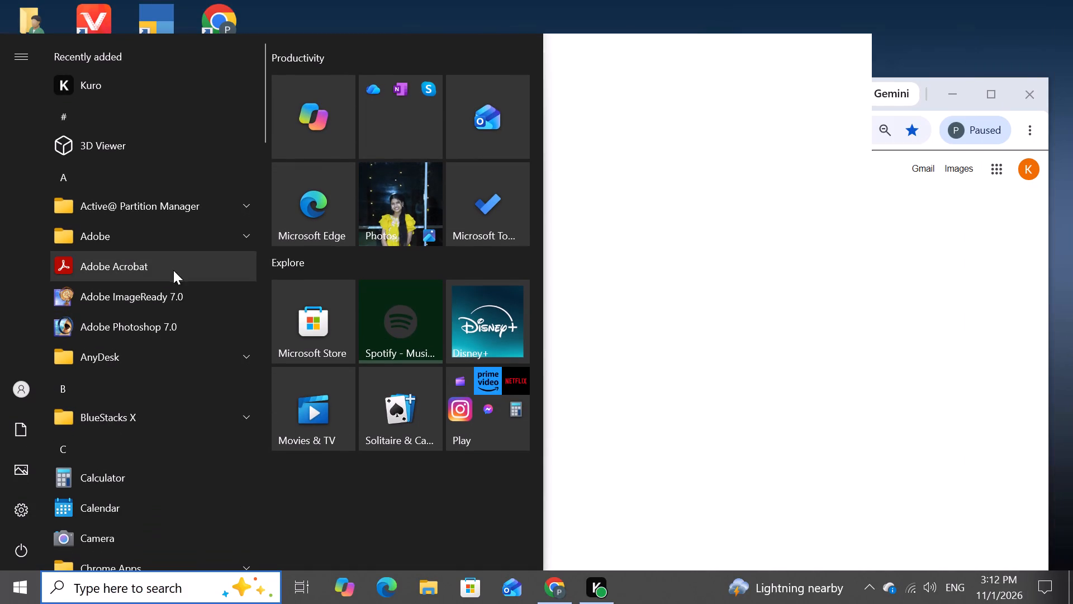
{"action": "left_click", "coordinate": [163, 332]}
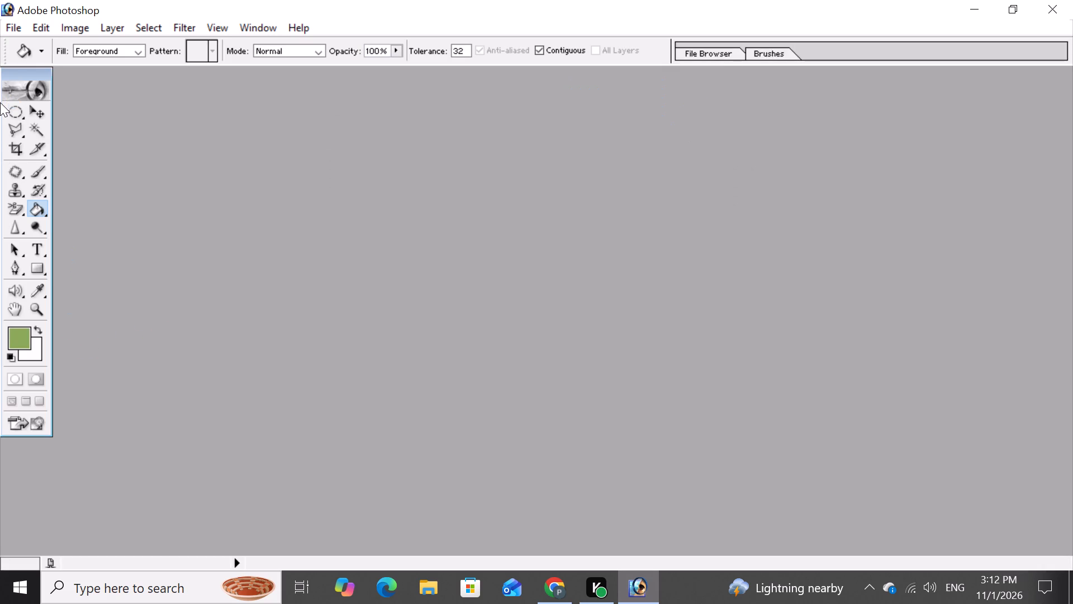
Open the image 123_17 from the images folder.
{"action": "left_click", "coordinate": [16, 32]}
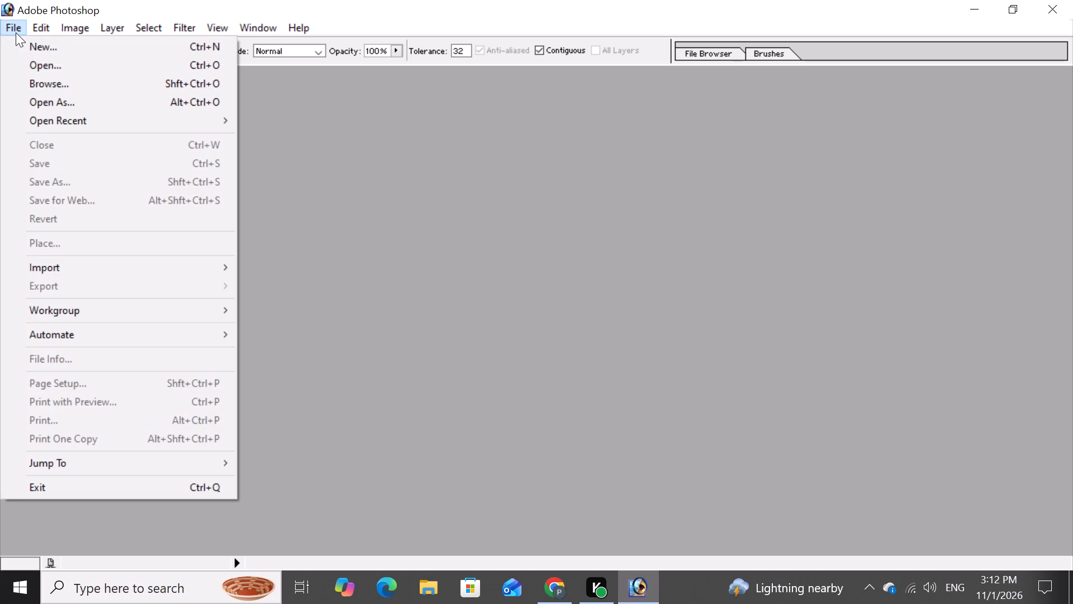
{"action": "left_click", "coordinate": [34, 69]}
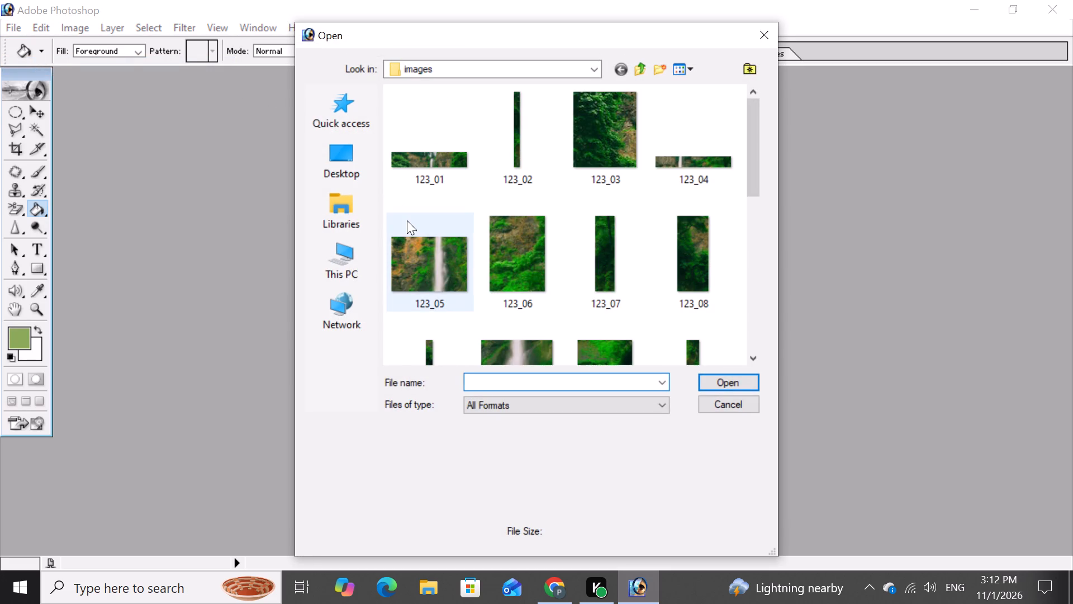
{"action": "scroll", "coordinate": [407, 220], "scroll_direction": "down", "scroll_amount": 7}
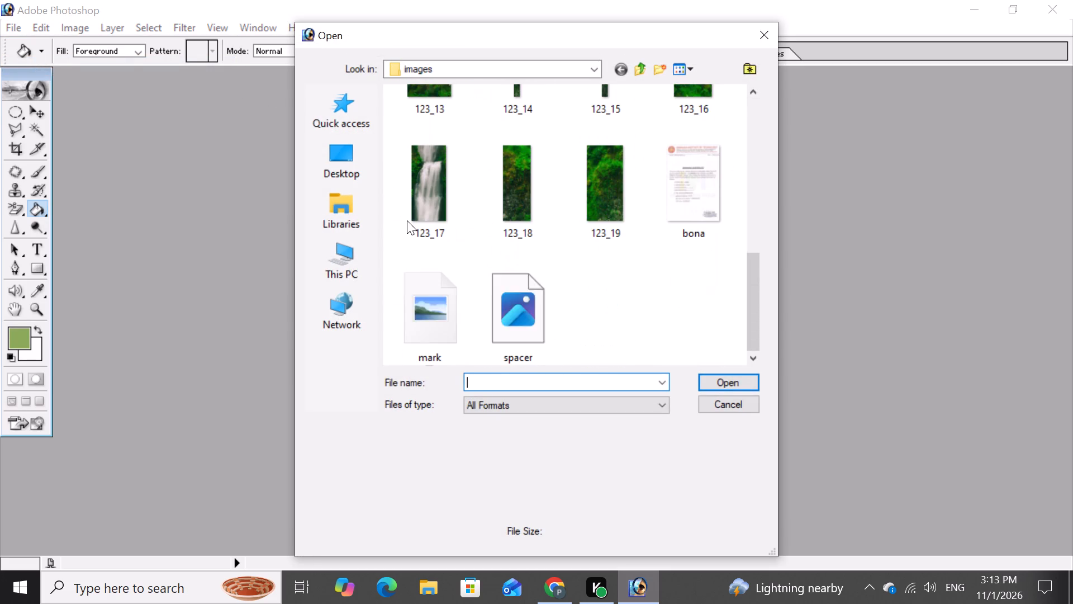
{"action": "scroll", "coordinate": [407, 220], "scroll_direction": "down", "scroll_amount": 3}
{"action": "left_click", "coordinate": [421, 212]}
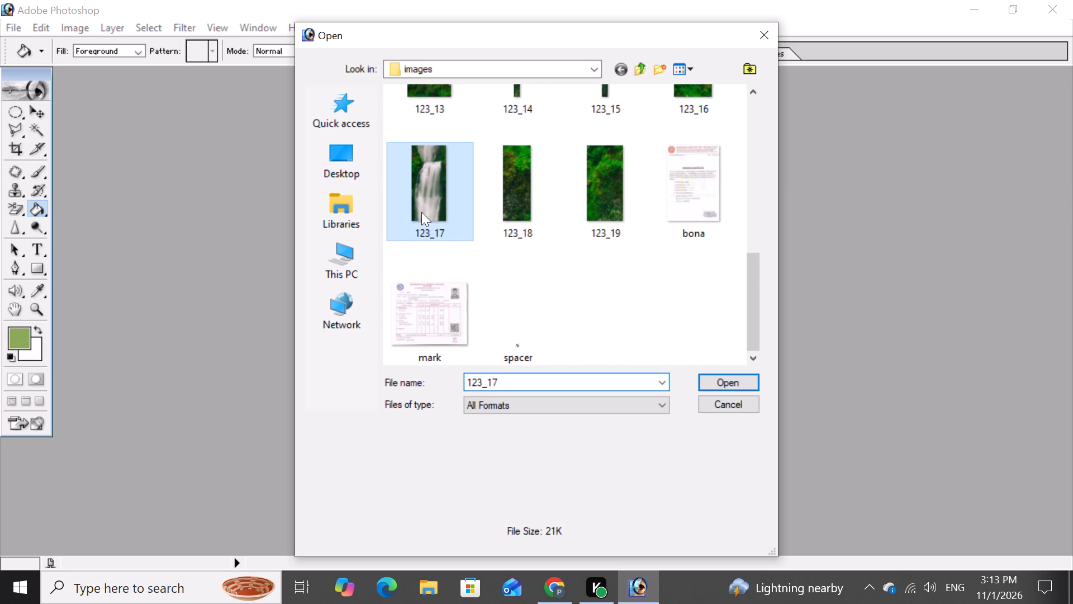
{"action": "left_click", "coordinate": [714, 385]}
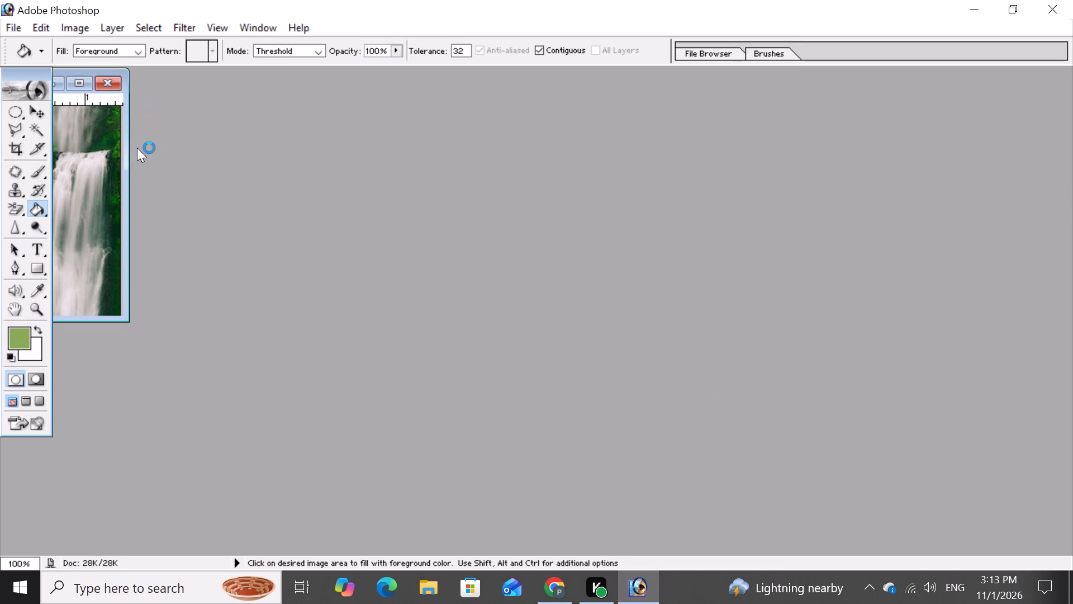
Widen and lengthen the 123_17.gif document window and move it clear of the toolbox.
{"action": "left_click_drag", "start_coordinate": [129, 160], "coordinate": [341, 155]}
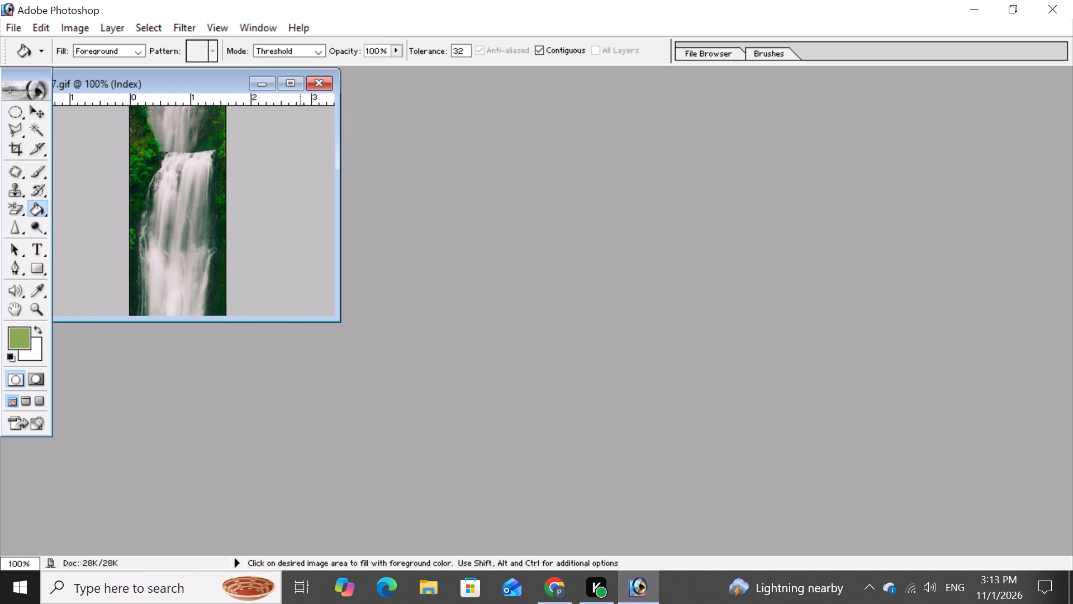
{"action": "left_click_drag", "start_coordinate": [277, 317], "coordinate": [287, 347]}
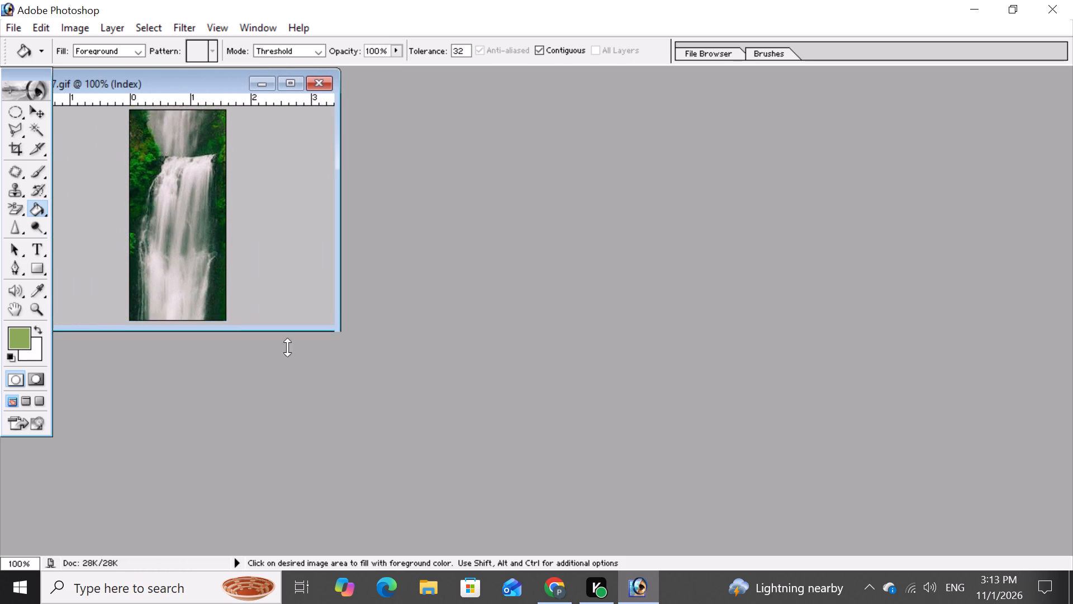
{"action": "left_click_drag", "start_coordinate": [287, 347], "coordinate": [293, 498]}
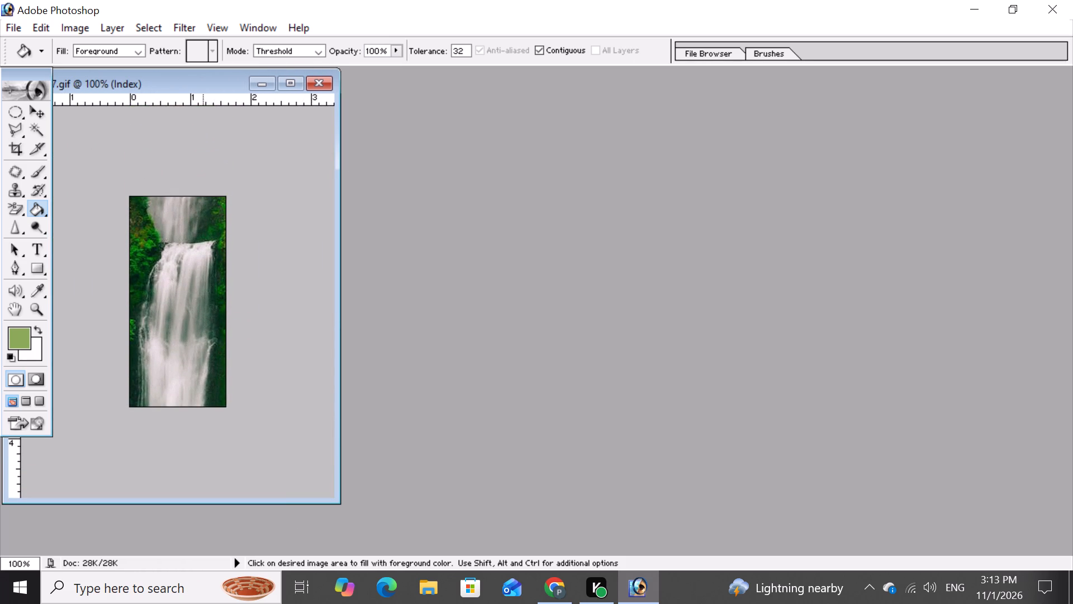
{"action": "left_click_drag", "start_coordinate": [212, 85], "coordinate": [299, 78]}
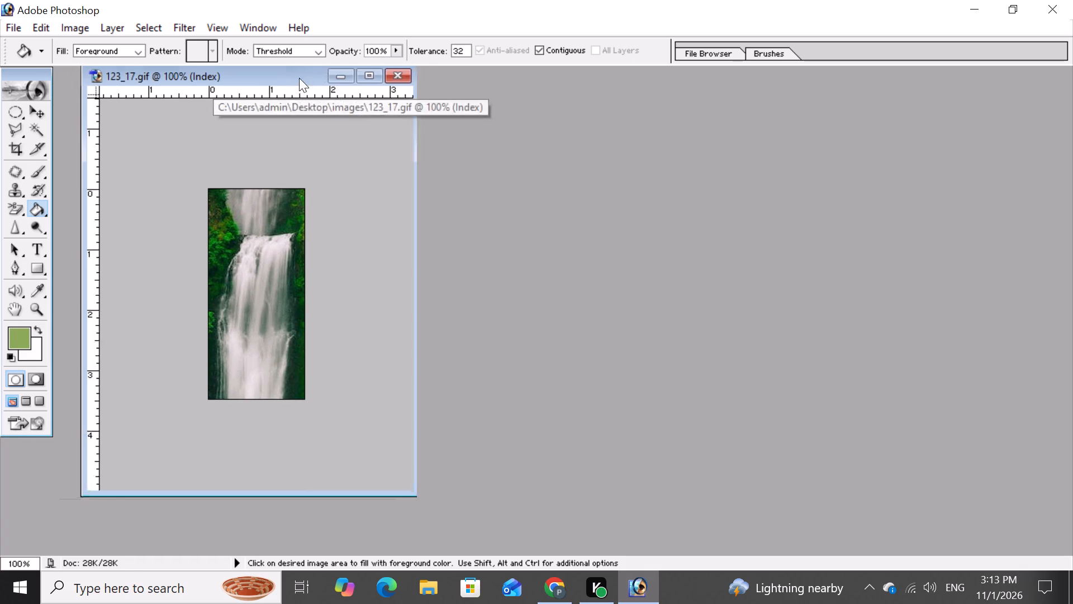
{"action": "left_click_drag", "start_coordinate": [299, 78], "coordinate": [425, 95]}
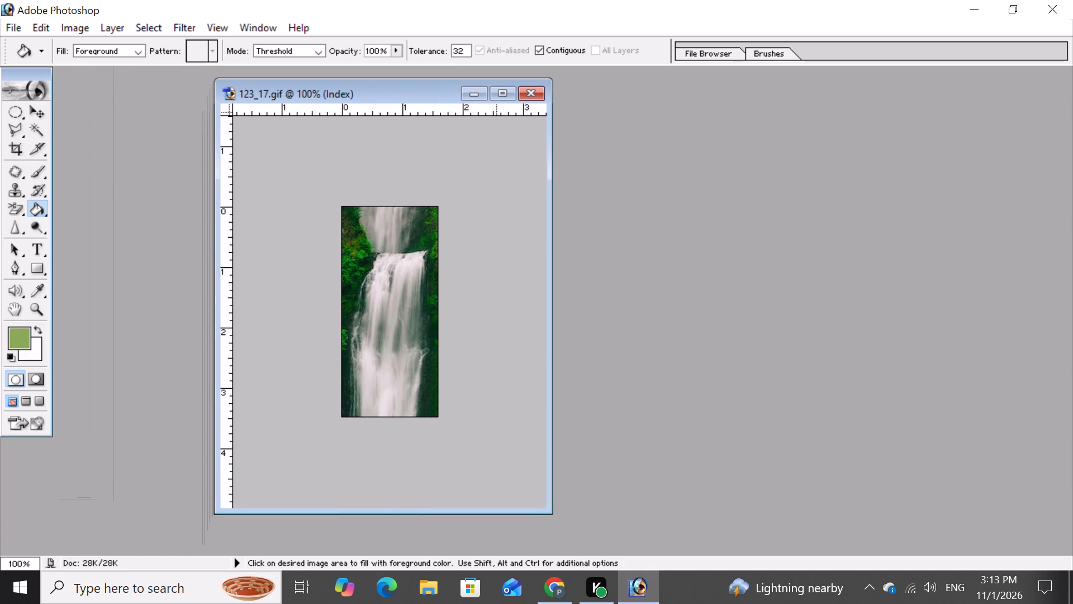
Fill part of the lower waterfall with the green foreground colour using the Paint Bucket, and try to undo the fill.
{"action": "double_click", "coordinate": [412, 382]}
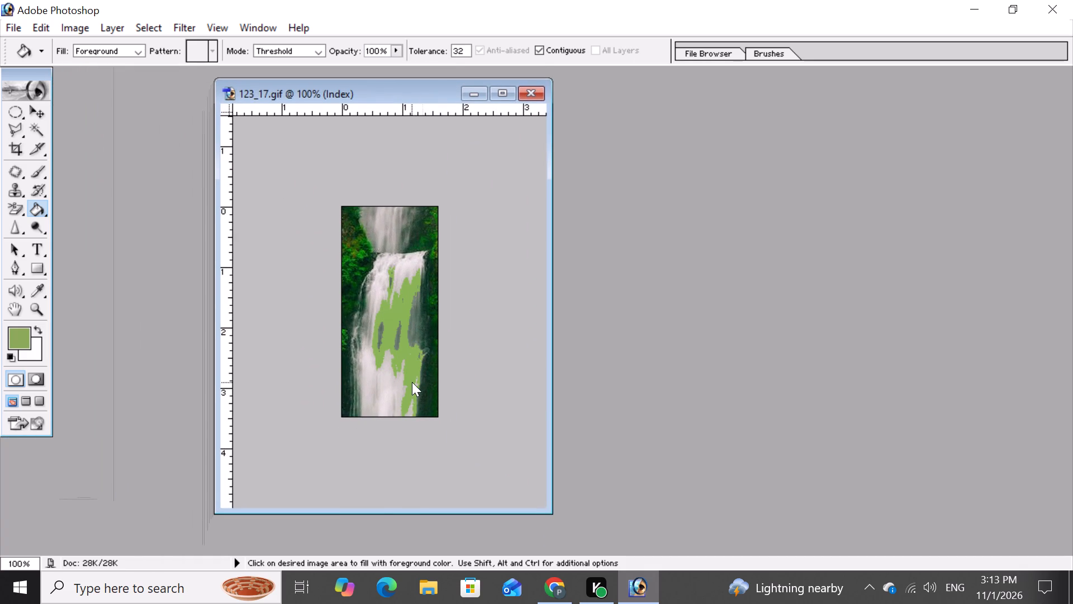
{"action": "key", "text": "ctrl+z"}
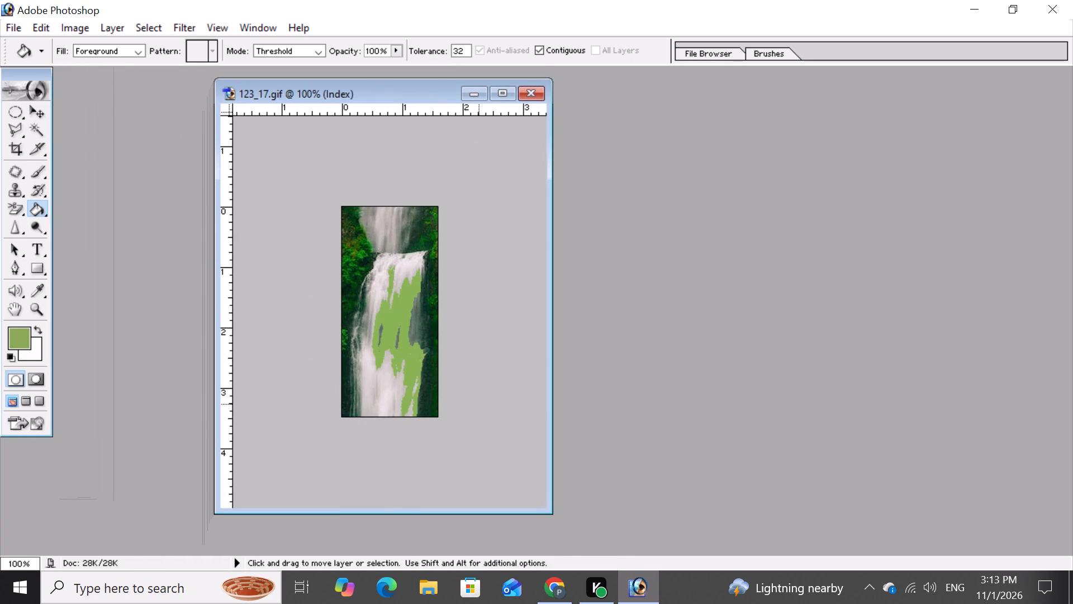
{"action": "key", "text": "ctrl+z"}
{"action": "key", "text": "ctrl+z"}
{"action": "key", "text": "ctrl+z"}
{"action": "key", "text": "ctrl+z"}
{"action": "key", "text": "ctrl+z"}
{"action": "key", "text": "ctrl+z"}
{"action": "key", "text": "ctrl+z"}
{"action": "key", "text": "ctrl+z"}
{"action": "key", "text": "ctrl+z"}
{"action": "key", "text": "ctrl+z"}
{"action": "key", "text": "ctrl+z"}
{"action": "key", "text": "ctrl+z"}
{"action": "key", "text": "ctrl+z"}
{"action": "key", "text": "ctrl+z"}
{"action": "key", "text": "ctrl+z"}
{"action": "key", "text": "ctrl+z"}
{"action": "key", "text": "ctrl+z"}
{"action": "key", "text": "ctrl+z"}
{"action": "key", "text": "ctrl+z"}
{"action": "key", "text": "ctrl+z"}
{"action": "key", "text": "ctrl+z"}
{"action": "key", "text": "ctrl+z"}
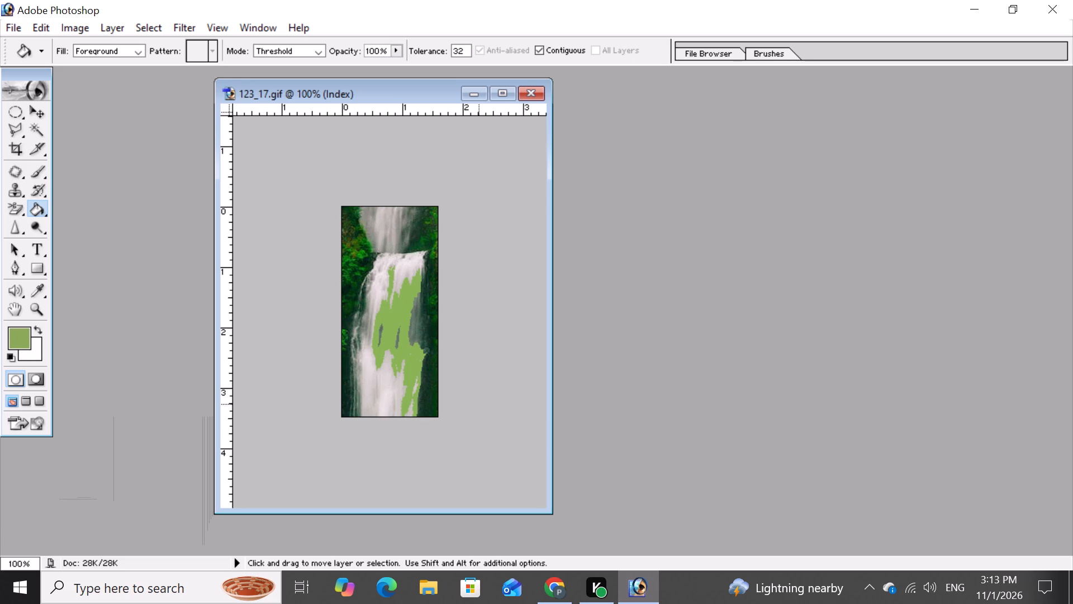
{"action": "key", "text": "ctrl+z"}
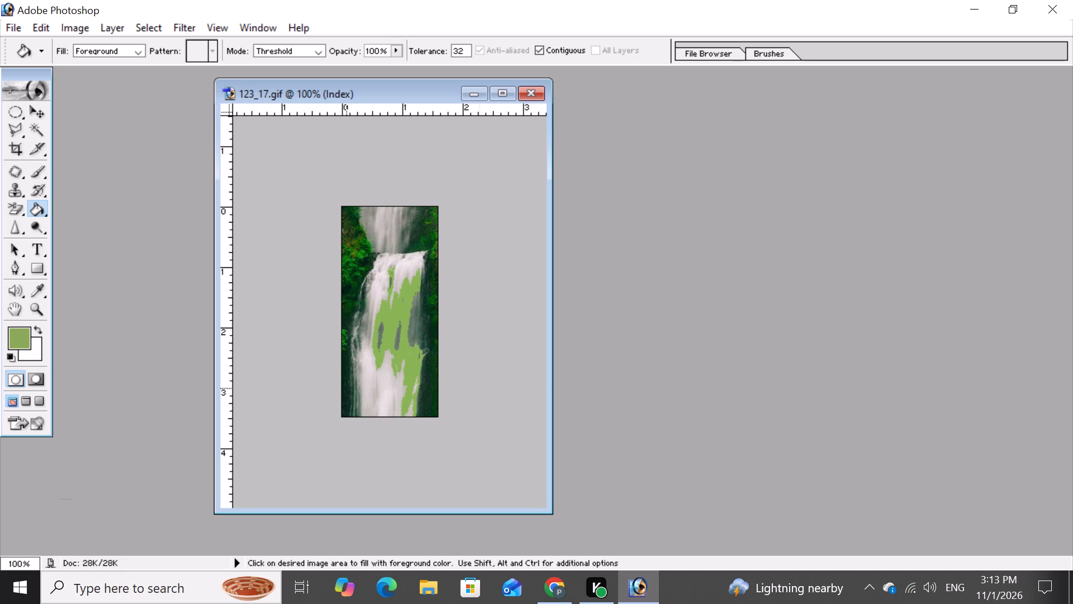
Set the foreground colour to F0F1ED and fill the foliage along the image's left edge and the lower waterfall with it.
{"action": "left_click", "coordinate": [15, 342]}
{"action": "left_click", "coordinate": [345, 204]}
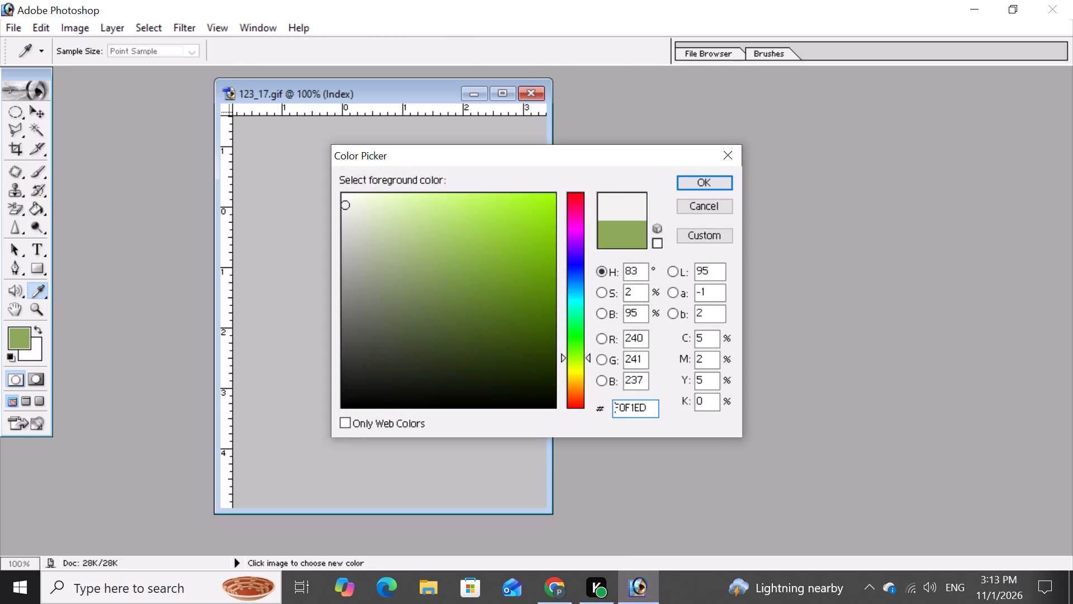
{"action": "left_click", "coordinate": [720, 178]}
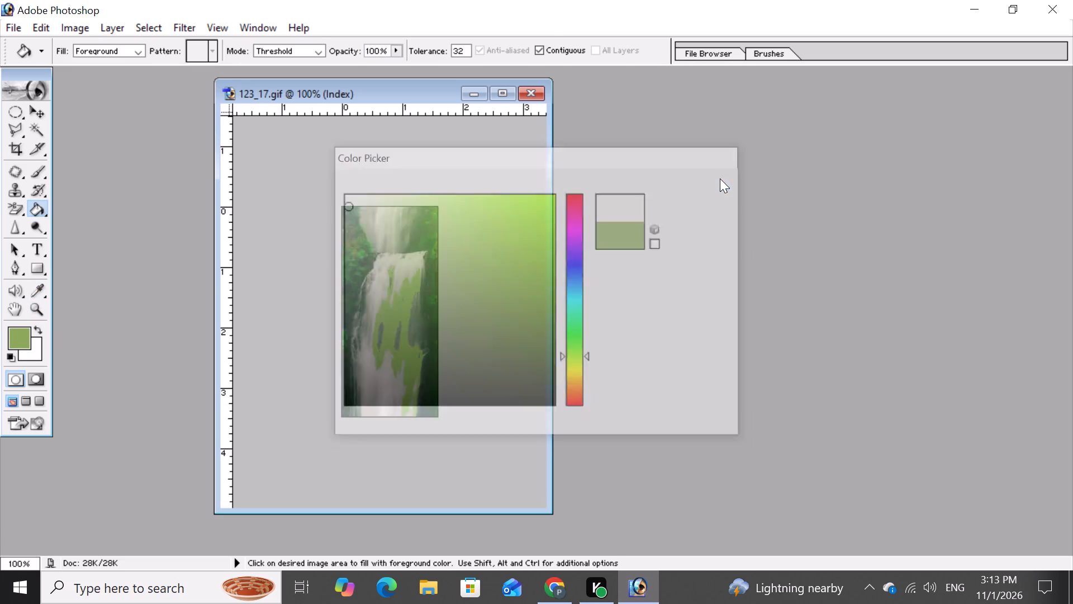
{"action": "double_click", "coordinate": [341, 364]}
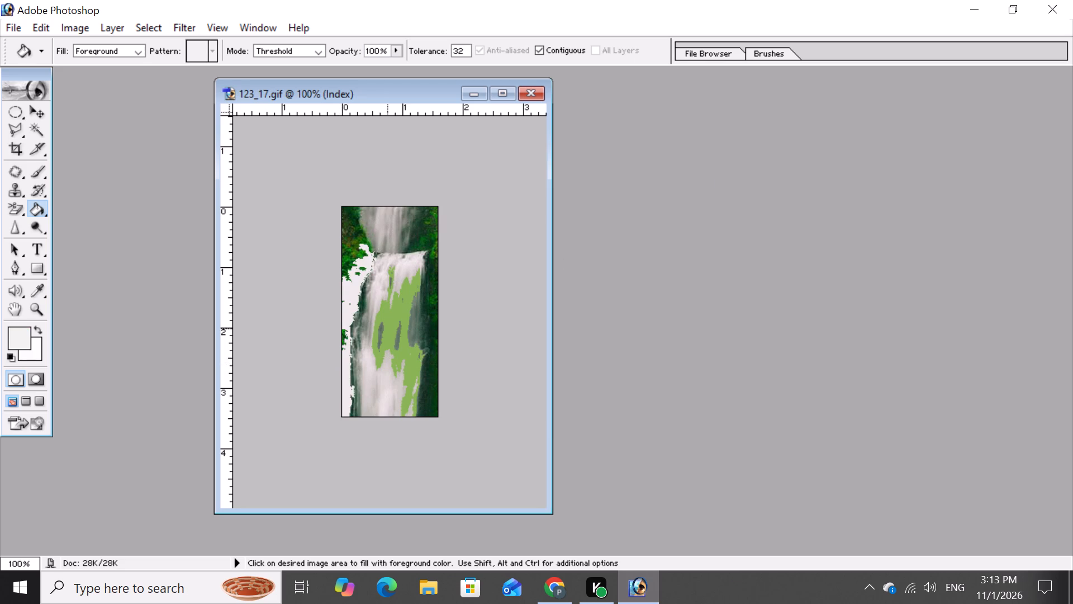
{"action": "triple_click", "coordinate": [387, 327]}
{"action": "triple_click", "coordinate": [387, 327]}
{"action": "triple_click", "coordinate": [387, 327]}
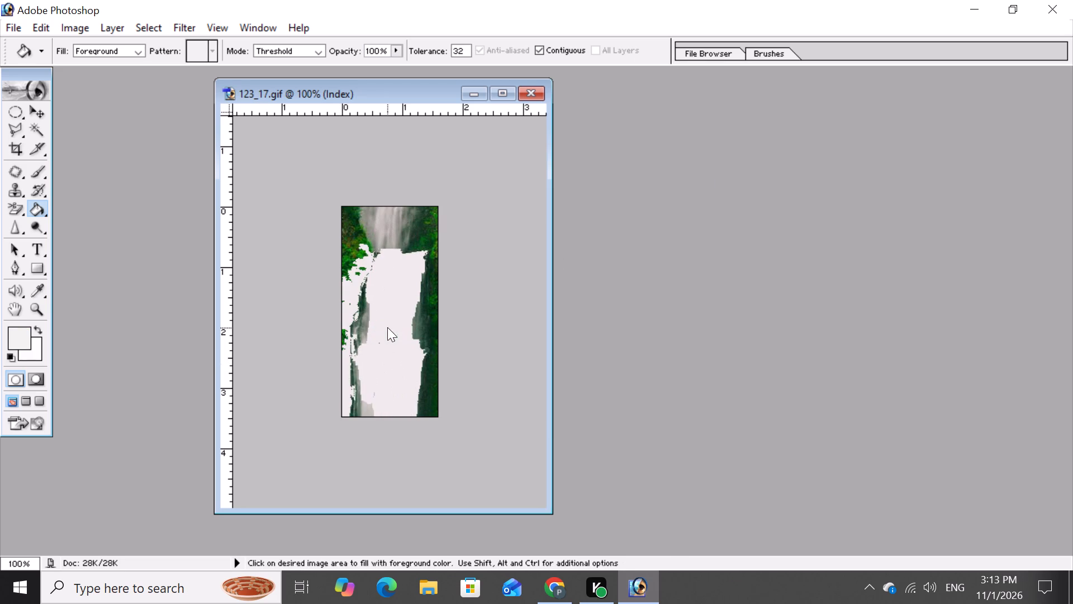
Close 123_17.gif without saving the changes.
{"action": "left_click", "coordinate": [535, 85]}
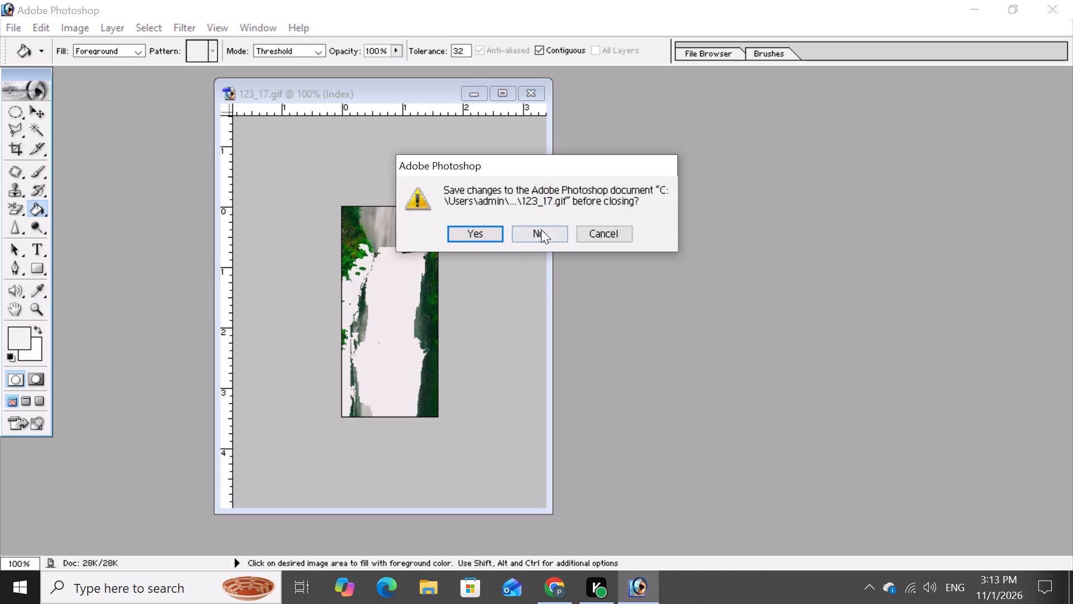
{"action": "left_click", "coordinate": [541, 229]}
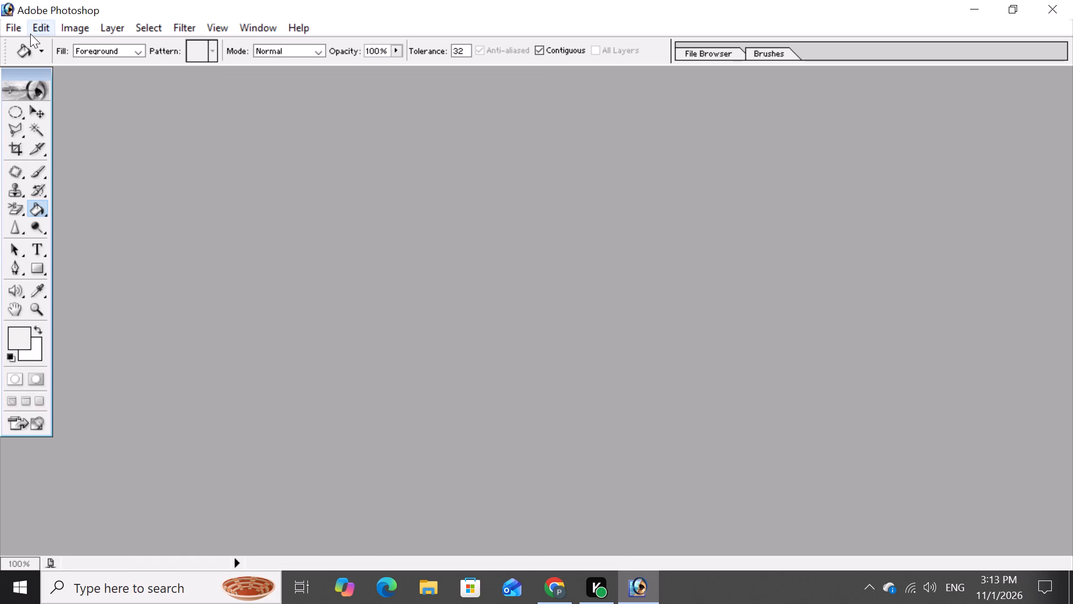
Open the image 123_05 from the images folder.
{"action": "left_click", "coordinate": [2, 25]}
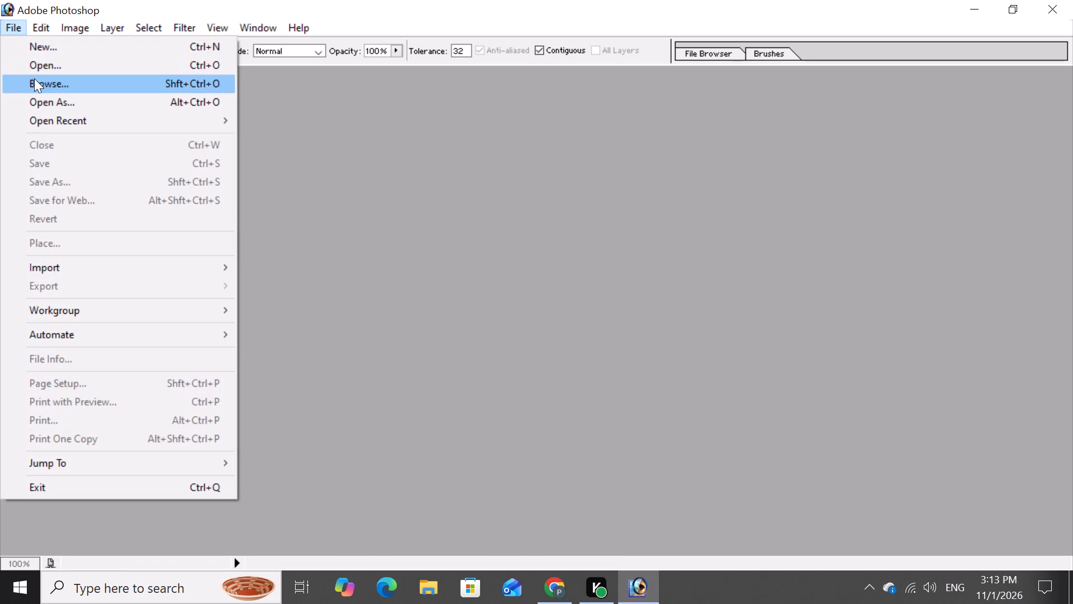
{"action": "left_click", "coordinate": [44, 67]}
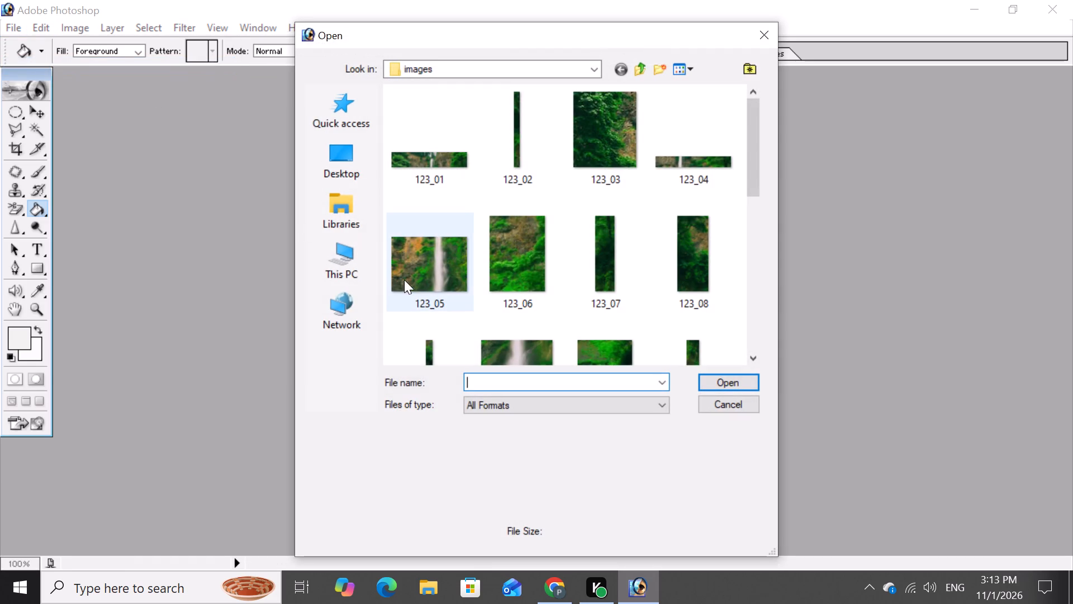
{"action": "left_click", "coordinate": [416, 277]}
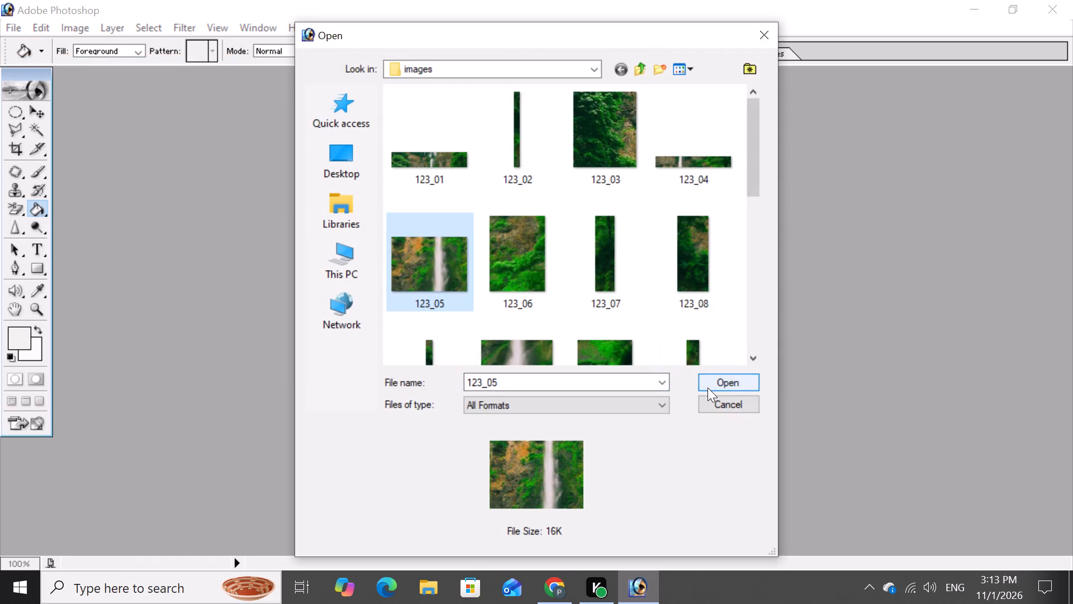
{"action": "left_click", "coordinate": [708, 388]}
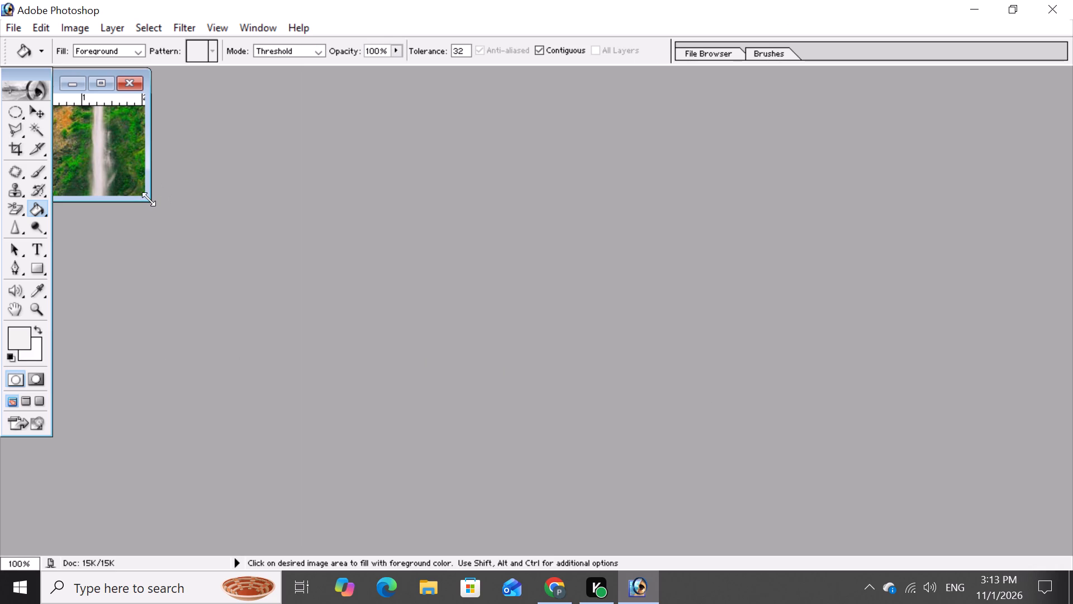
Move the 123_05.gif document window clear of the toolbox and enlarge it to fill most of the workspace height.
{"action": "left_click_drag", "start_coordinate": [149, 199], "coordinate": [356, 397]}
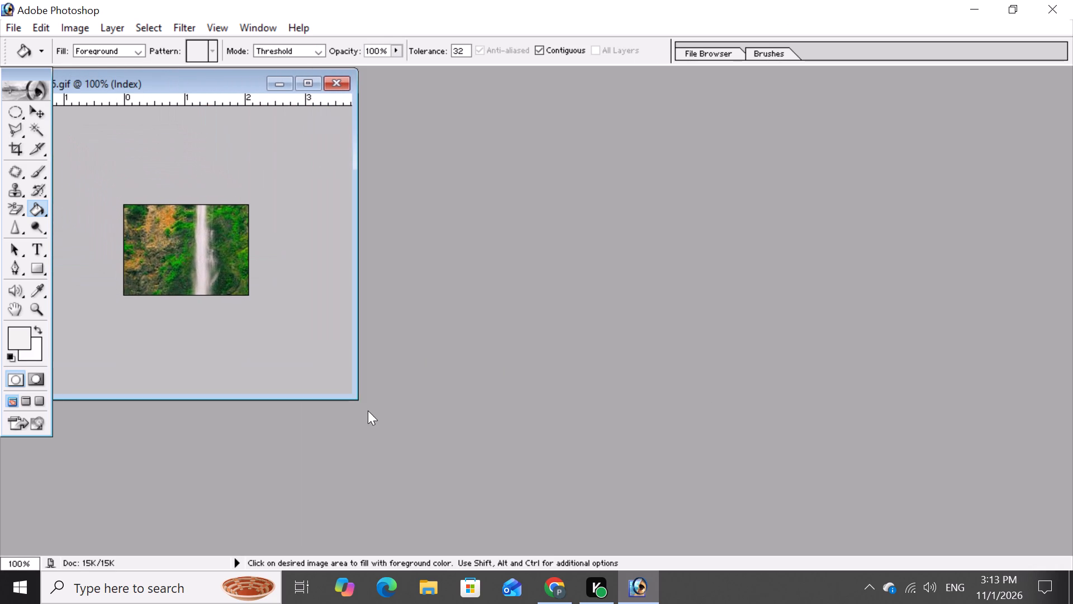
{"action": "left_click_drag", "start_coordinate": [369, 413], "coordinate": [517, 397]}
{"action": "left_click_drag", "start_coordinate": [220, 82], "coordinate": [265, 99]}
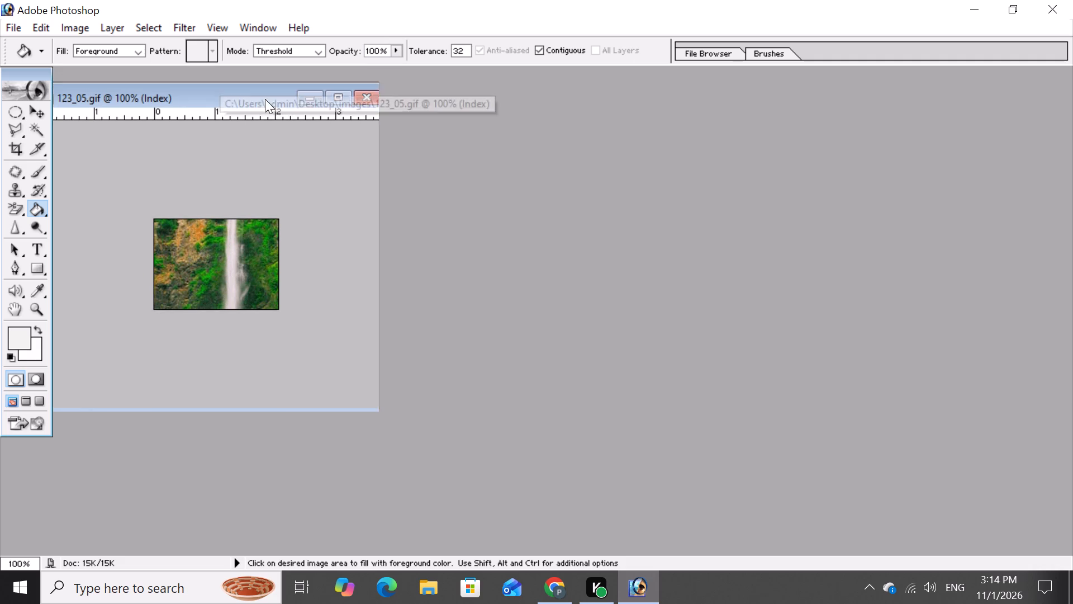
{"action": "left_click_drag", "start_coordinate": [265, 99], "coordinate": [423, 106]}
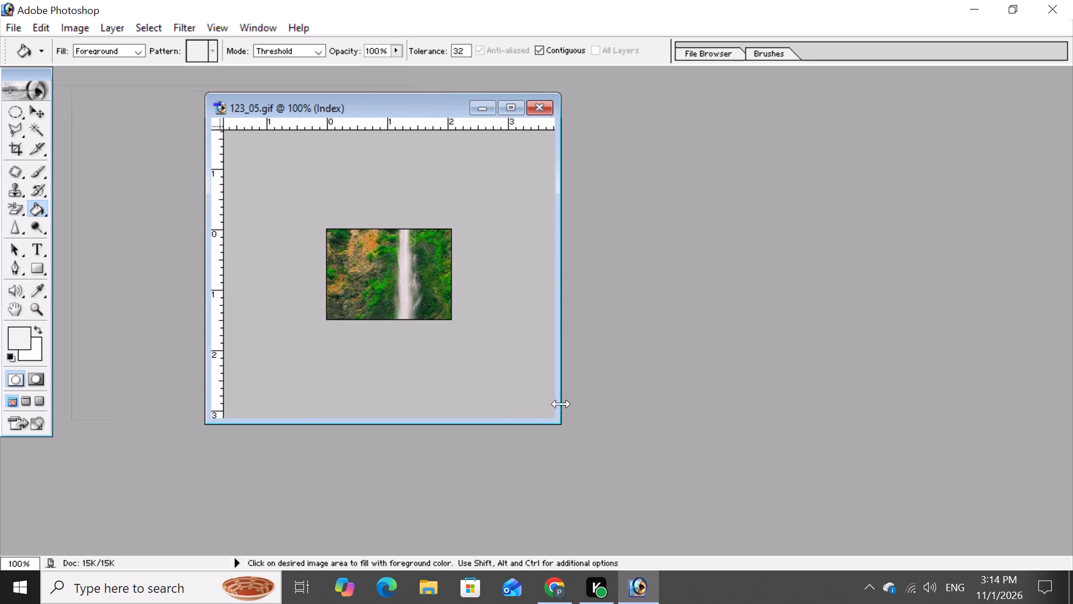
{"action": "left_click_drag", "start_coordinate": [559, 422], "coordinate": [574, 426]}
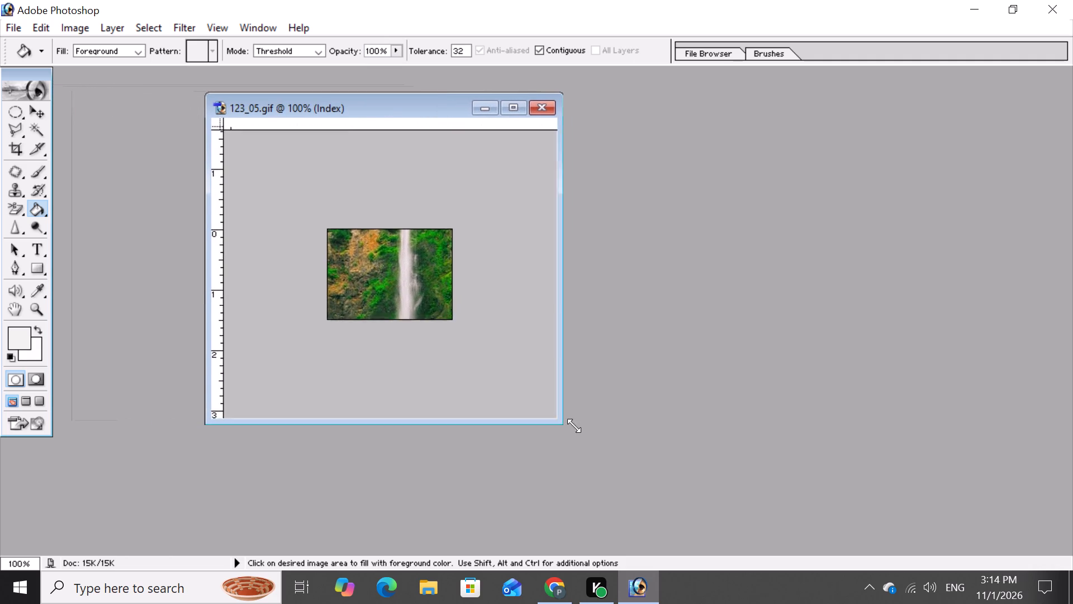
{"action": "left_click_drag", "start_coordinate": [574, 426], "coordinate": [739, 555]}
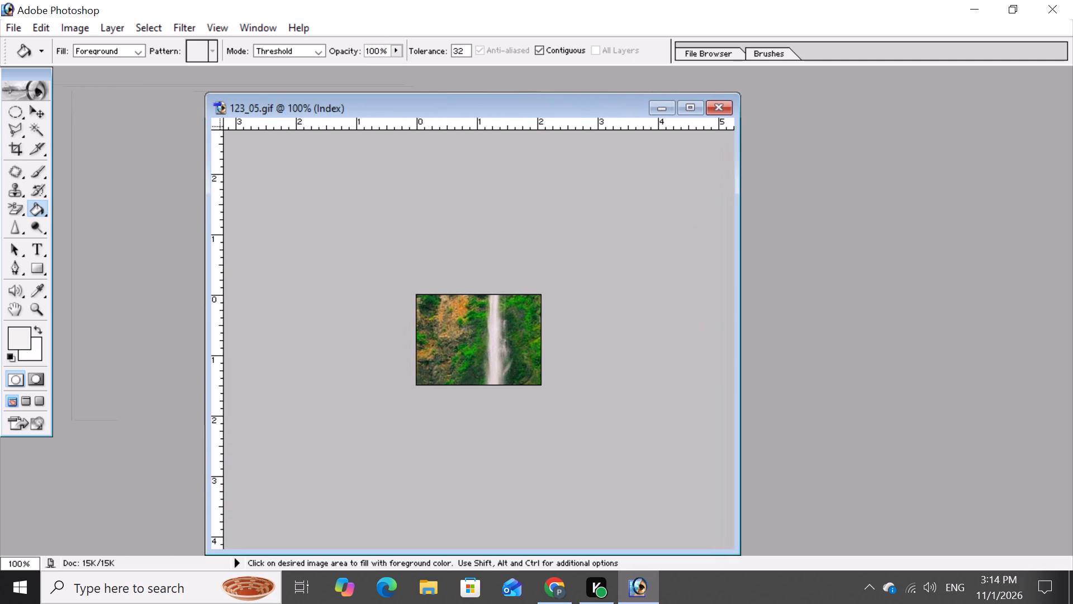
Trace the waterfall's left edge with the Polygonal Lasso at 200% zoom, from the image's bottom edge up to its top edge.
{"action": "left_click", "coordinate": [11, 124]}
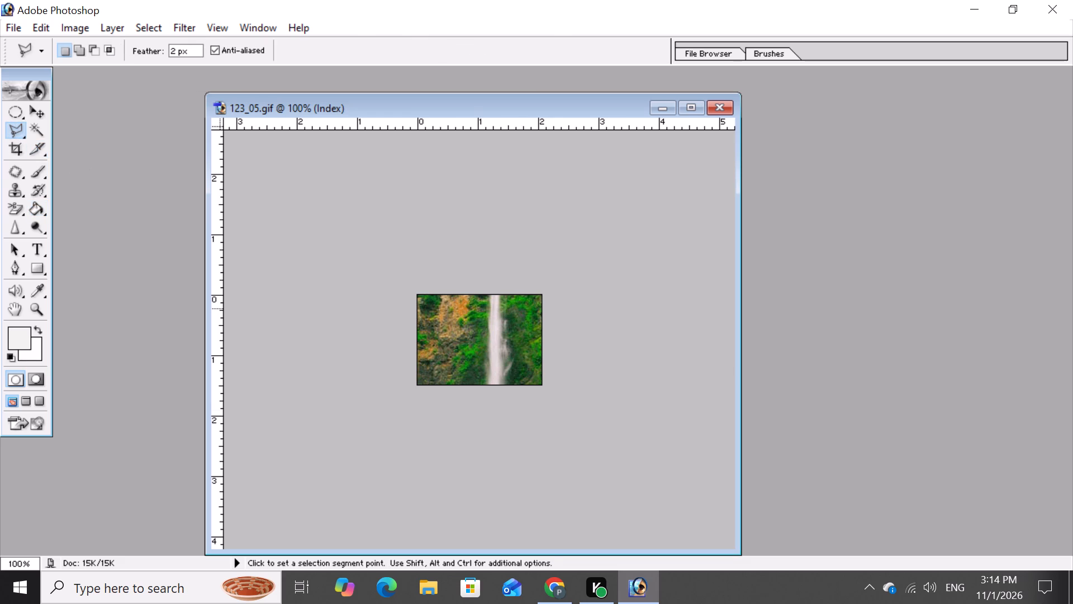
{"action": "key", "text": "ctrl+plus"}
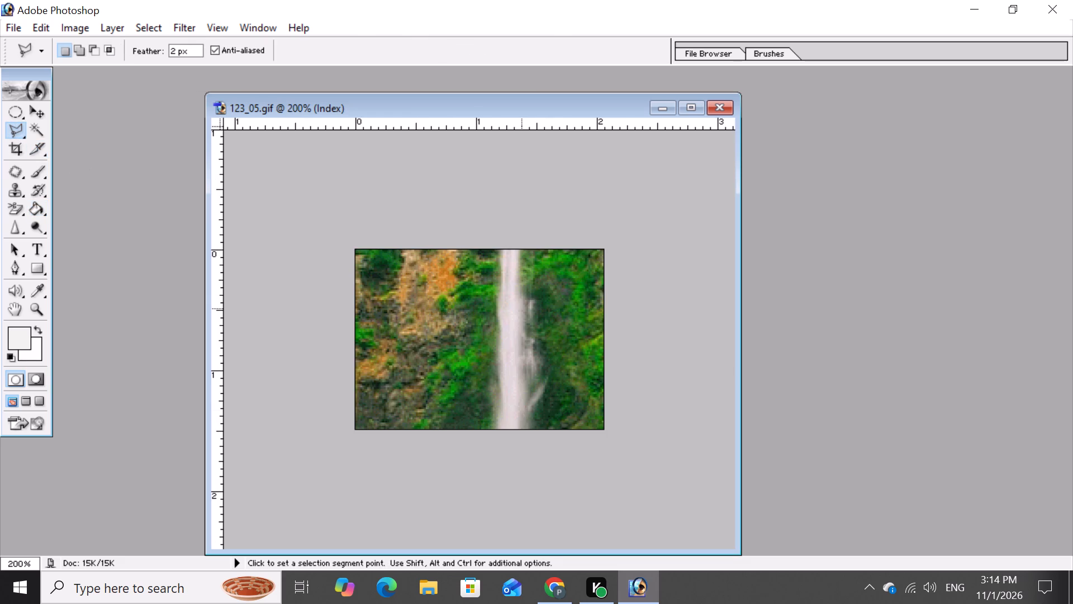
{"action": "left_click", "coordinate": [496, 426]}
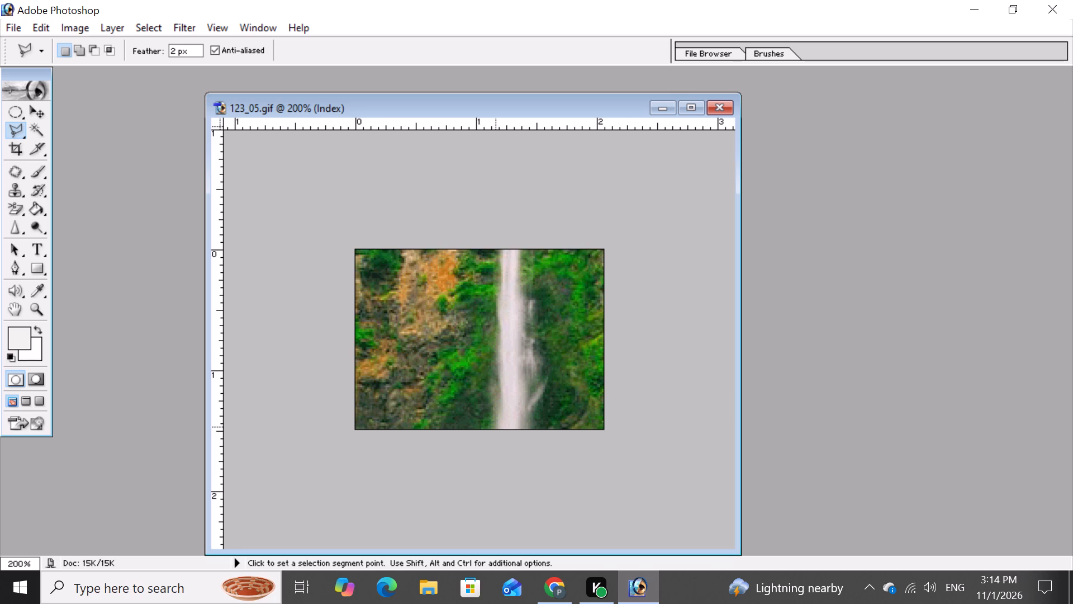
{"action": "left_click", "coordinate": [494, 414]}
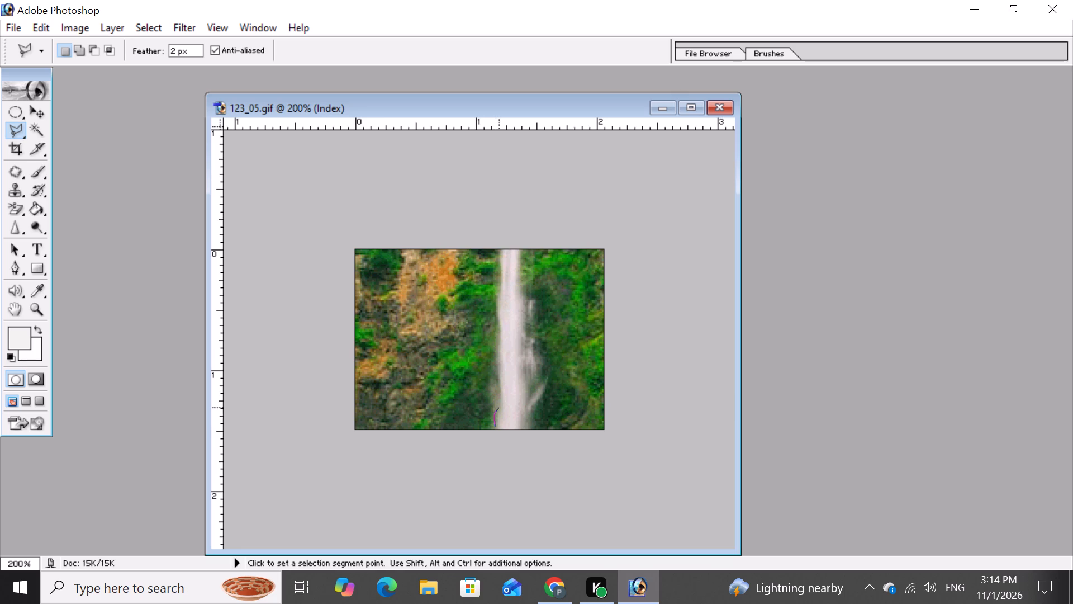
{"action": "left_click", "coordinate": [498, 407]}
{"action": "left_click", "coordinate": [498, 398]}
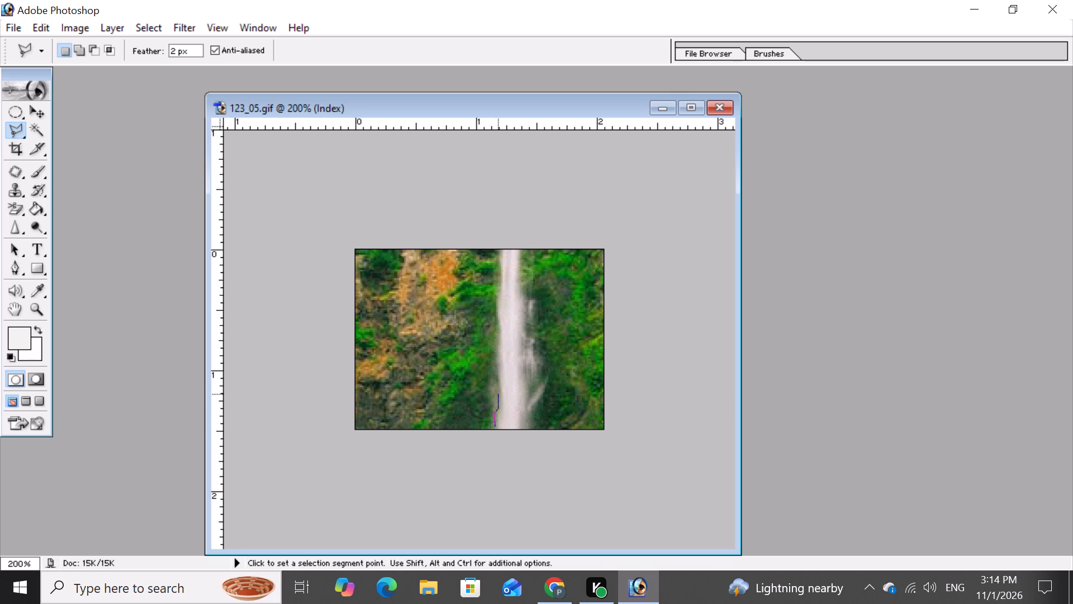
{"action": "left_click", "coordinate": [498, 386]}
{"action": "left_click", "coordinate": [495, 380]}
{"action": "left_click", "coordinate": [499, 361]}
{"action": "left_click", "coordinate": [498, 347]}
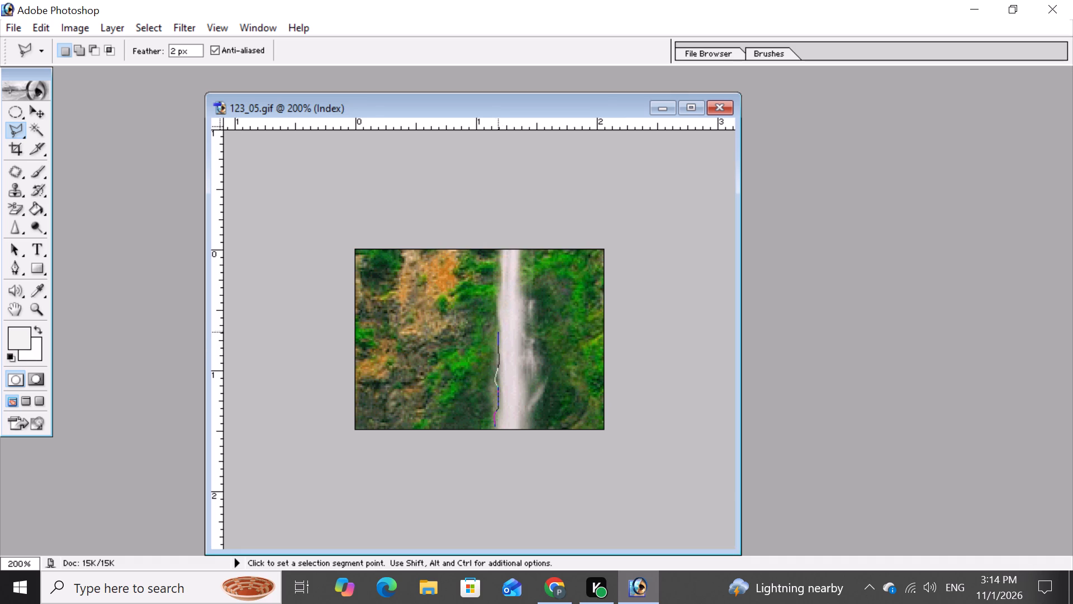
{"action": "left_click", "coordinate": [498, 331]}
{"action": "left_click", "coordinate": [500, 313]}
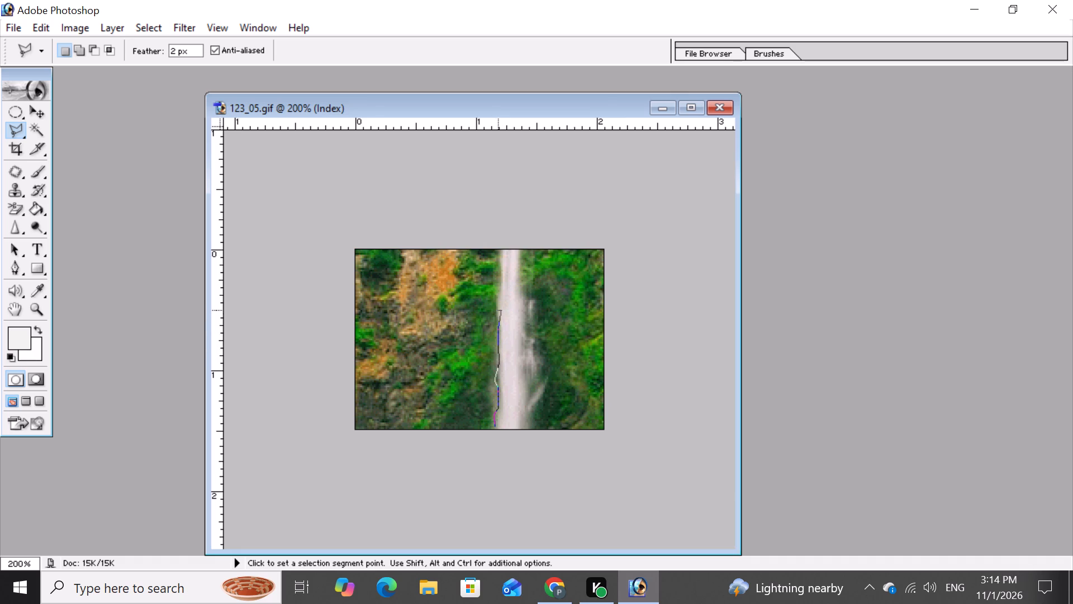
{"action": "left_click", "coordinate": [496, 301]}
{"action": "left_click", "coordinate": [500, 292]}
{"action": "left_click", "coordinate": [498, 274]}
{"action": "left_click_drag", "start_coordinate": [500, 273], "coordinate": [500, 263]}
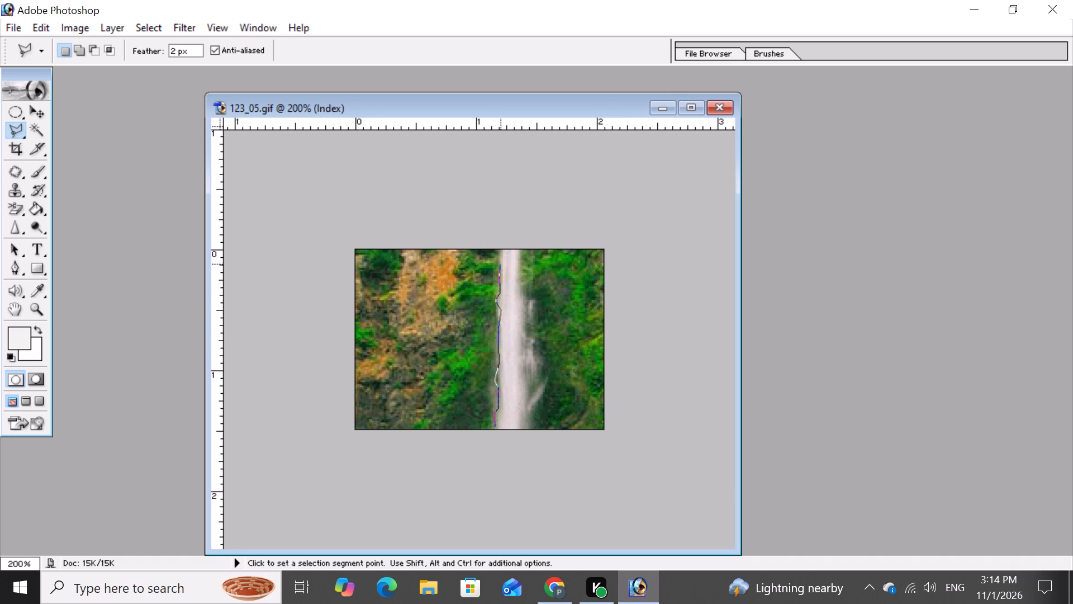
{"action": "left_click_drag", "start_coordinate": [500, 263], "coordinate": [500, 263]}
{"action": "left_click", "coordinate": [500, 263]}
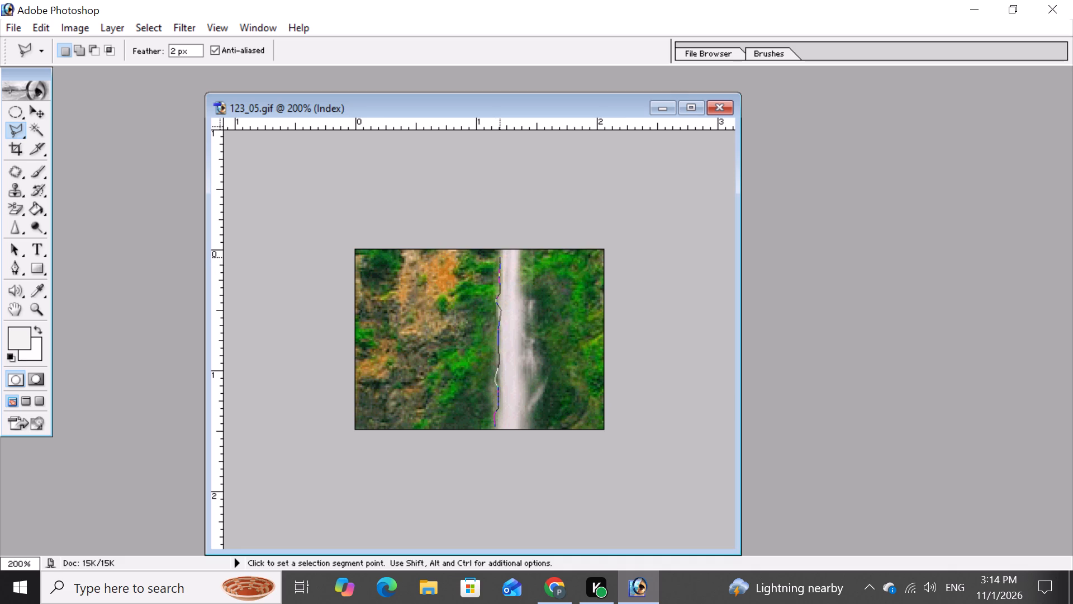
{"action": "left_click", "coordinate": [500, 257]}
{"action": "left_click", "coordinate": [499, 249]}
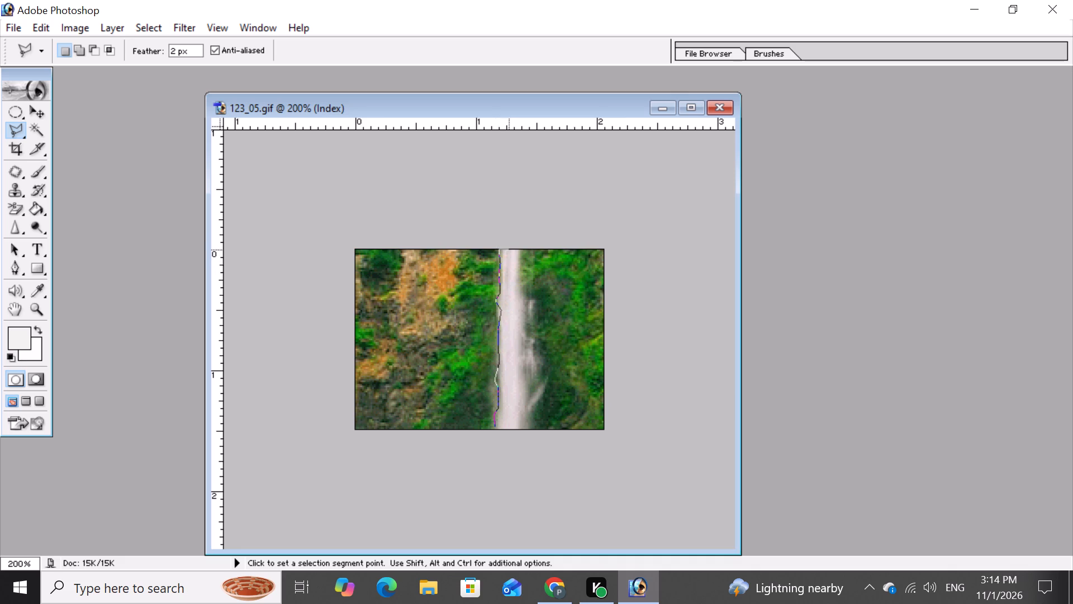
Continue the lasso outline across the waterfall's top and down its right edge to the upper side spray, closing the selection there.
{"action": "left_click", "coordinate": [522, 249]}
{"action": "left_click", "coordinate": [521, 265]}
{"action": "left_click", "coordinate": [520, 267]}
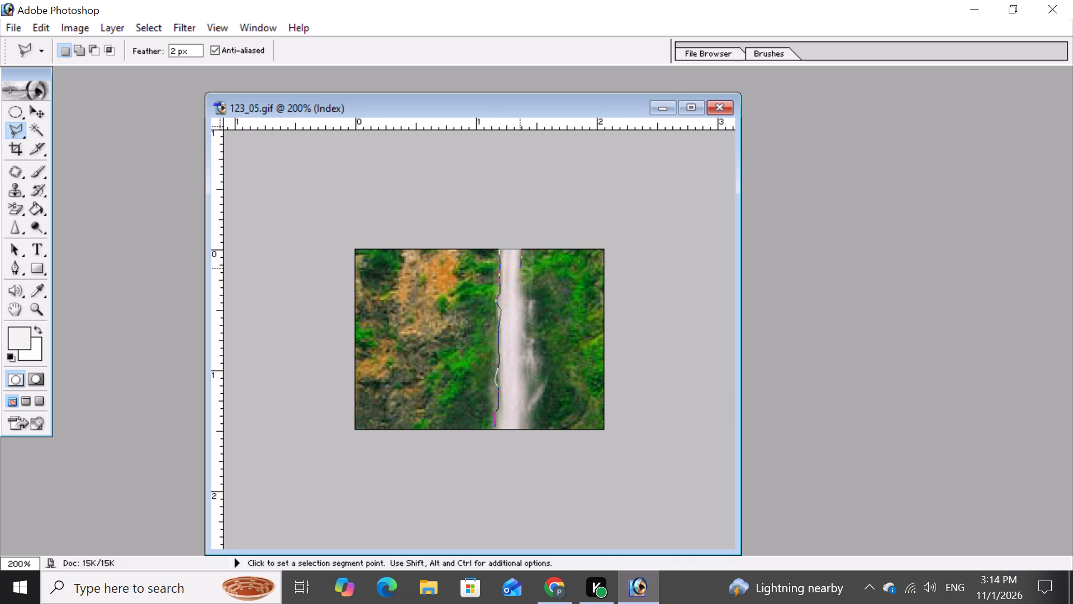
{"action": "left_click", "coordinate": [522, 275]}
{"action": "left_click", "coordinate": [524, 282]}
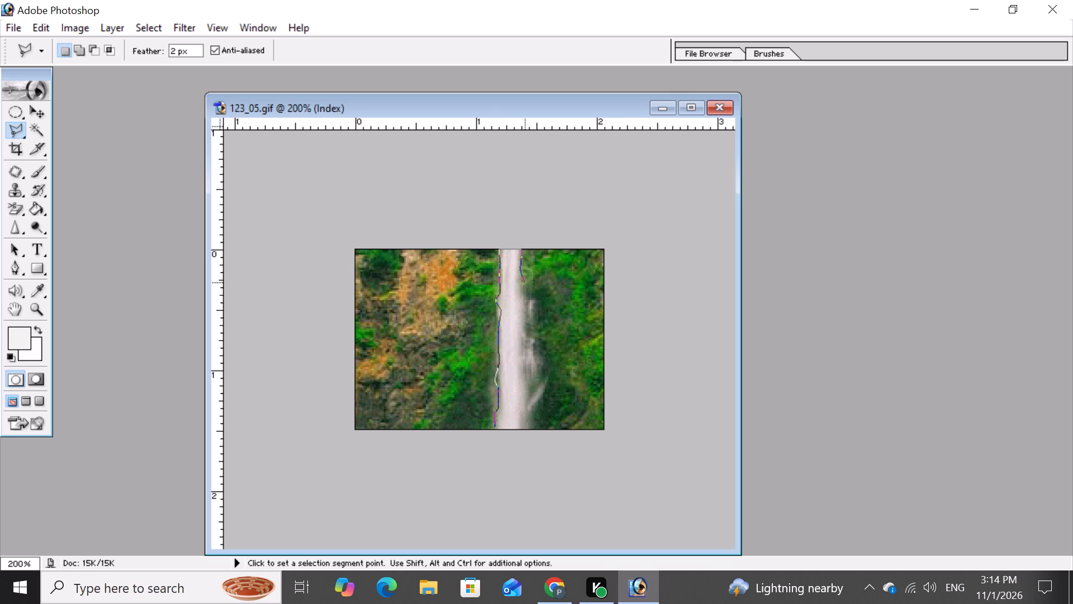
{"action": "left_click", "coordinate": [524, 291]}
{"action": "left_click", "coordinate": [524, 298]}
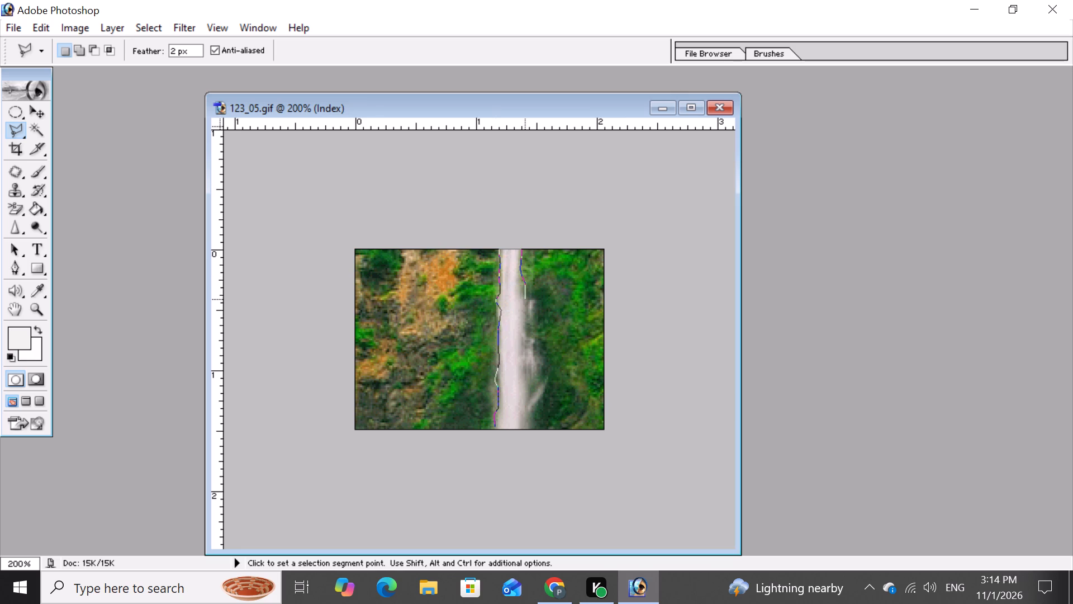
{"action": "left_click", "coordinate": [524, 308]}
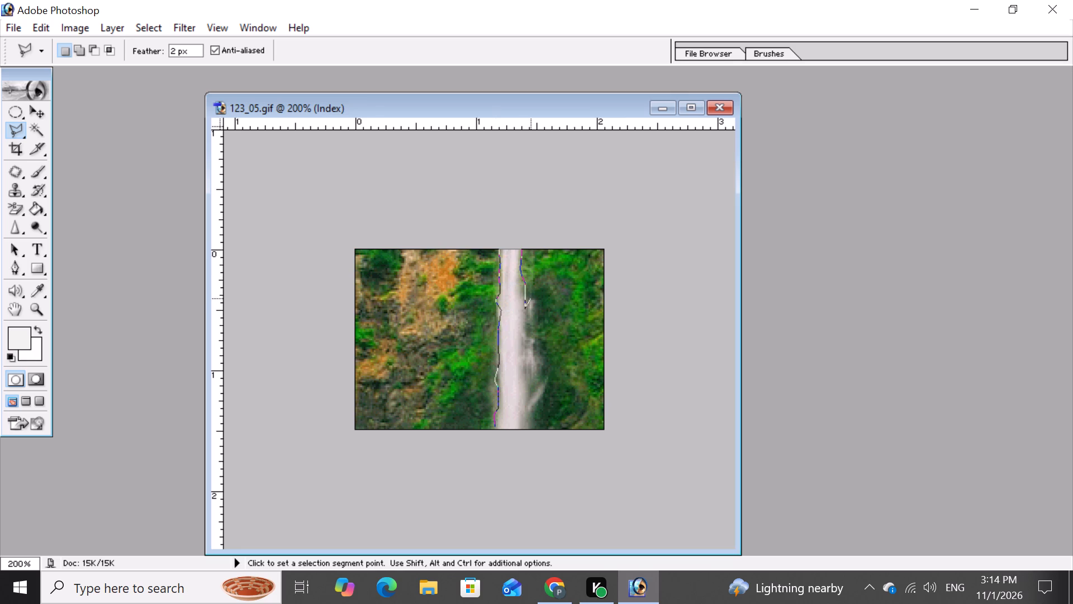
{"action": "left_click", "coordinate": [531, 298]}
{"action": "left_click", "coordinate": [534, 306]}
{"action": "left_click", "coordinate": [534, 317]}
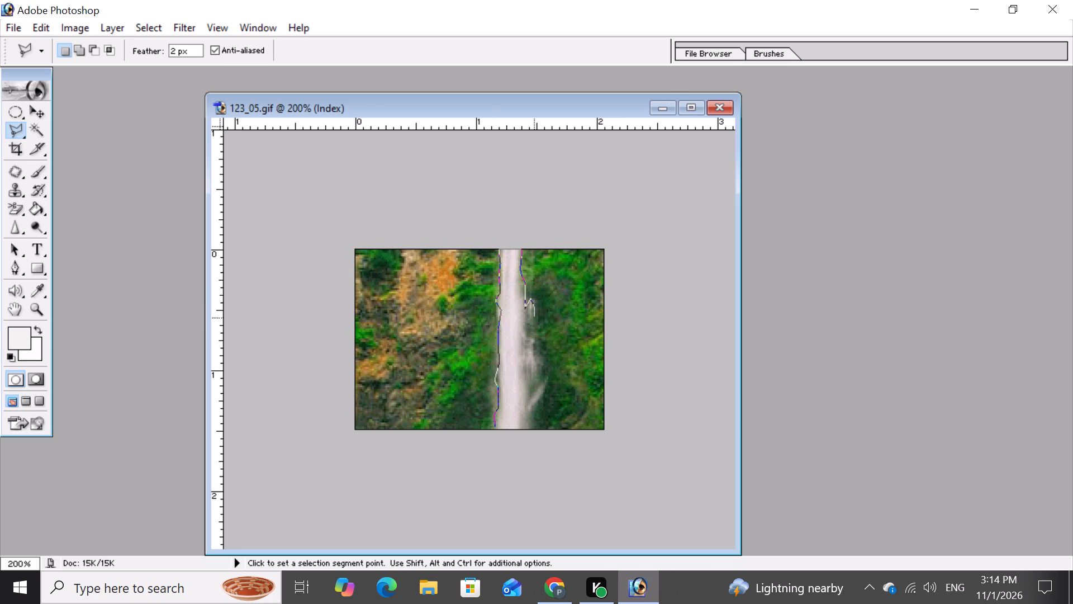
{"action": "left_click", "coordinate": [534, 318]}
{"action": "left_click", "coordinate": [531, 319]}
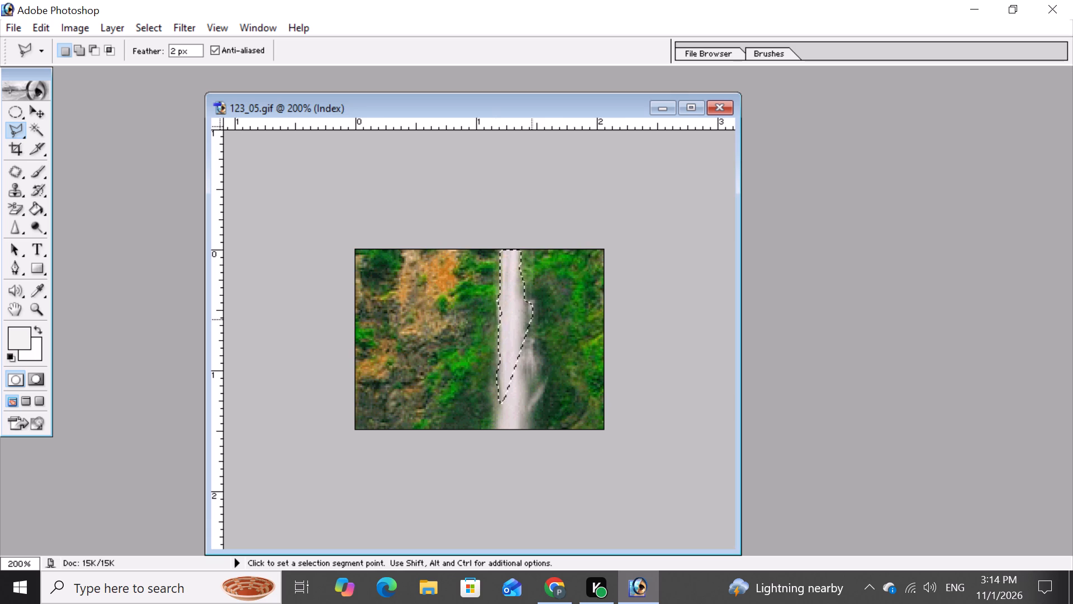
Start a new Polygonal Lasso outline at the upper side spray and trace the waterfall's right edge down to the image's bottom edge.
{"action": "left_click", "coordinate": [531, 319]}
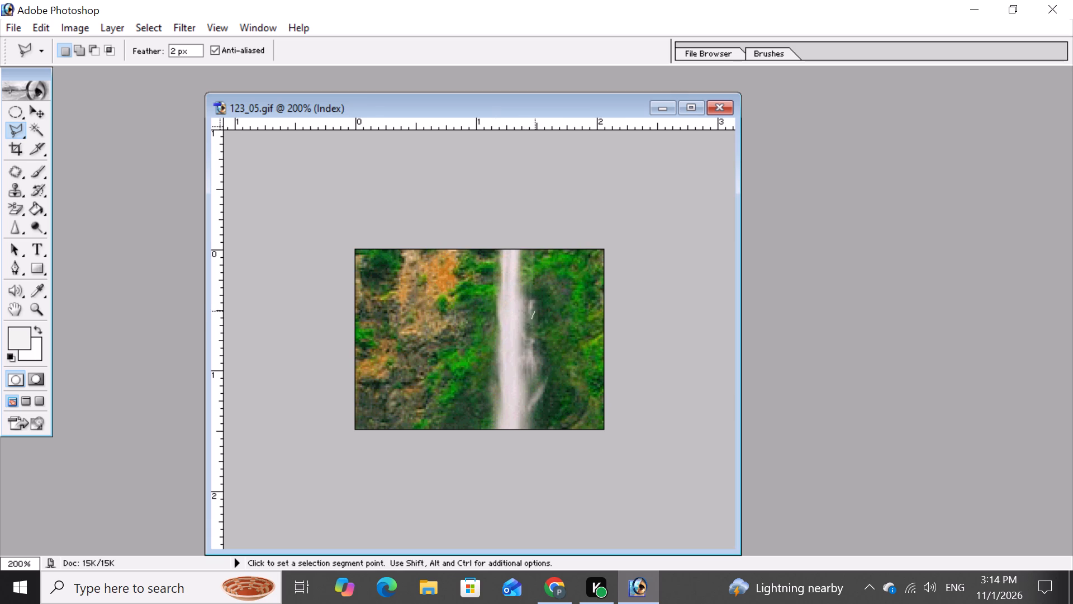
{"action": "left_click", "coordinate": [522, 322]}
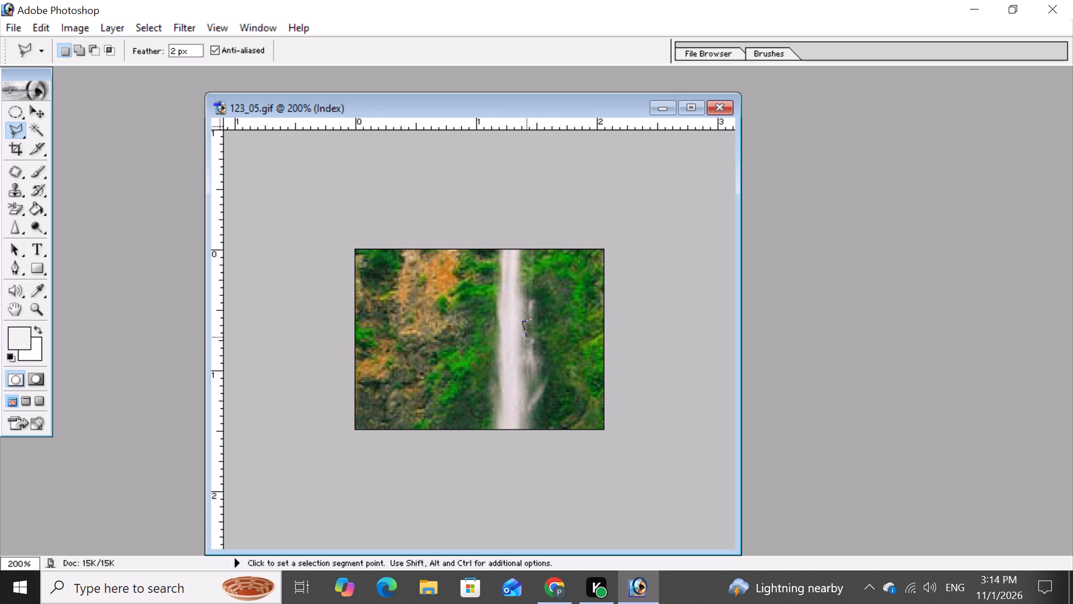
{"action": "left_click", "coordinate": [525, 340]}
{"action": "left_click", "coordinate": [531, 338]}
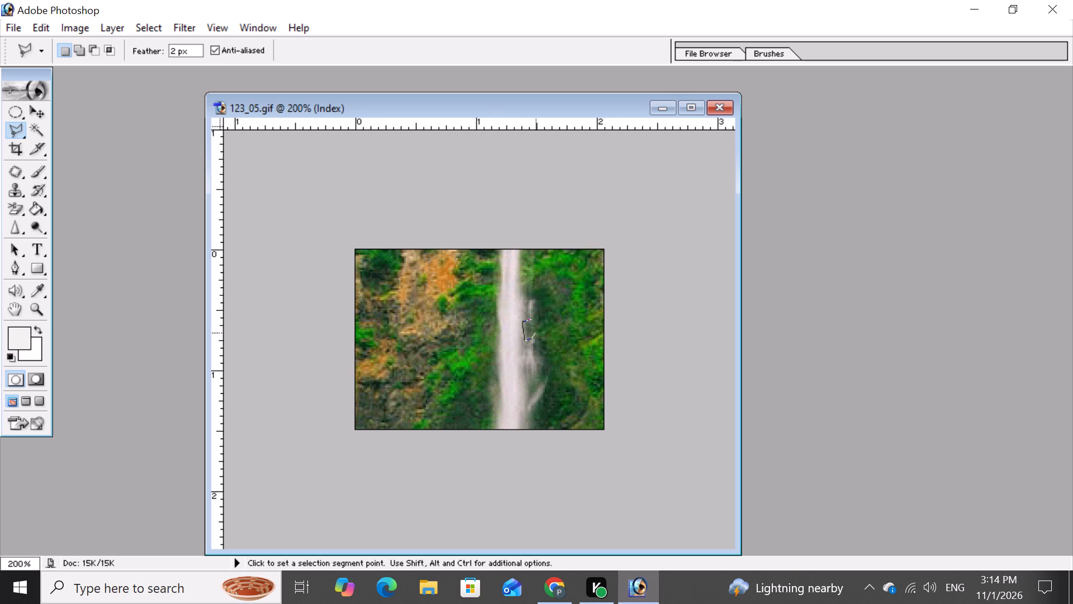
{"action": "left_click", "coordinate": [535, 346]}
{"action": "left_click", "coordinate": [535, 346]}
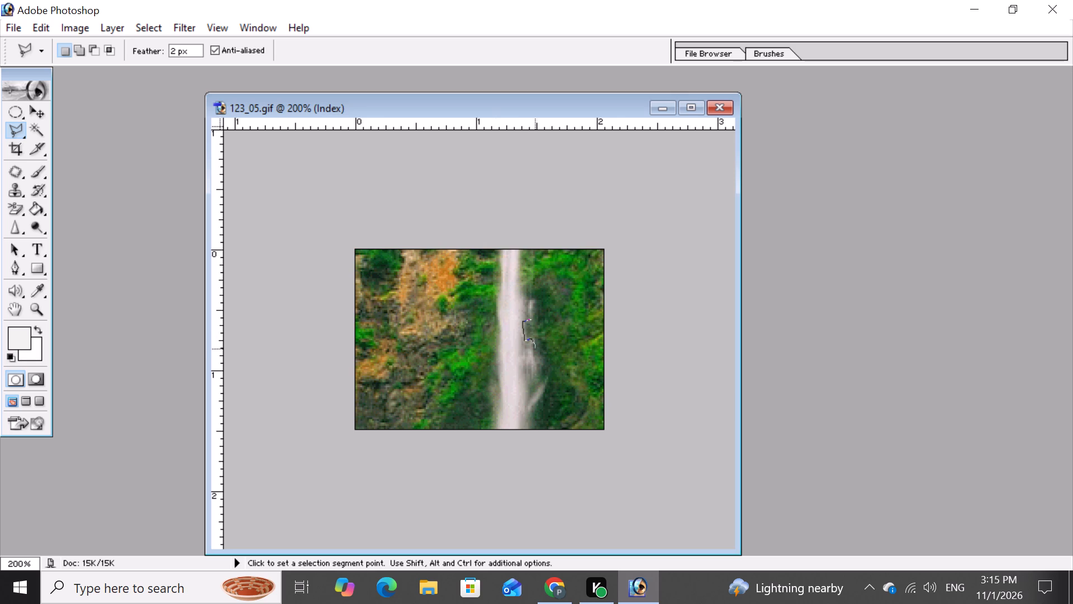
{"action": "left_click", "coordinate": [536, 355]}
{"action": "left_click", "coordinate": [536, 355]}
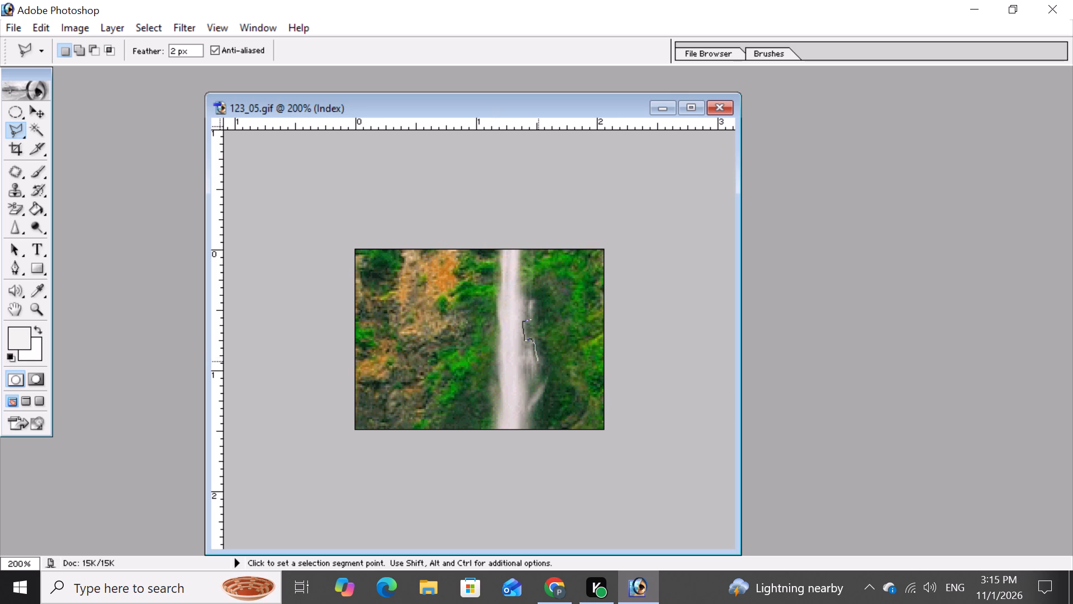
{"action": "left_click", "coordinate": [538, 364]}
{"action": "left_click", "coordinate": [540, 370]}
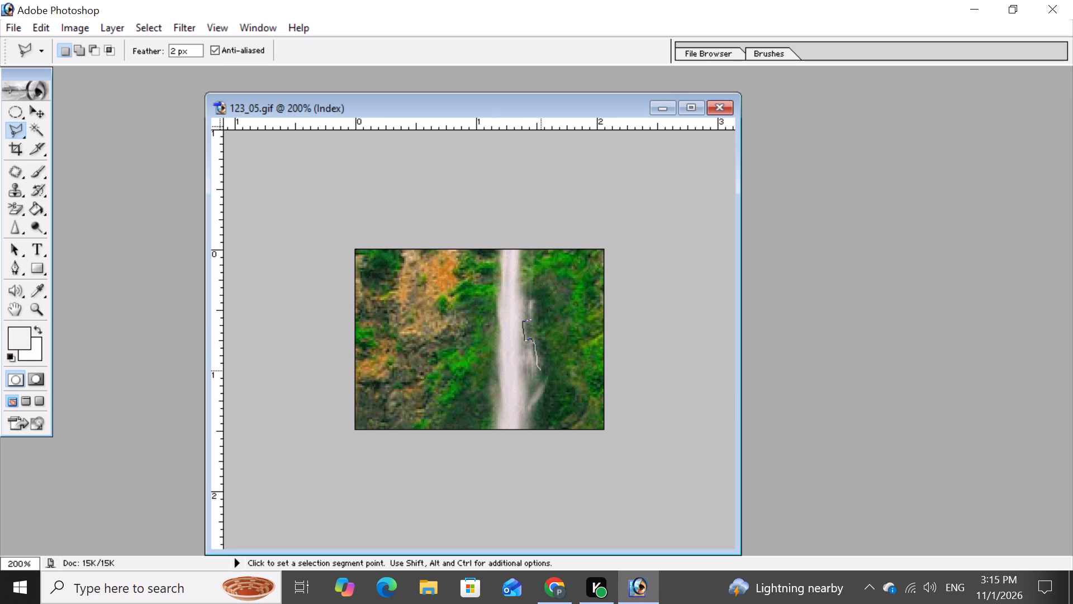
{"action": "left_click", "coordinate": [544, 376]}
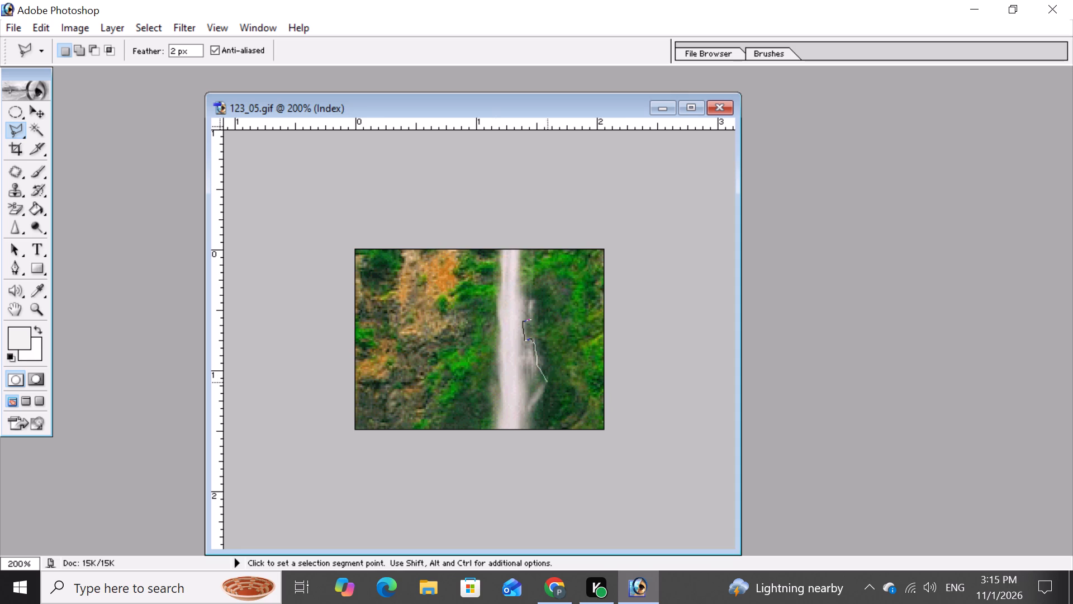
{"action": "left_click", "coordinate": [547, 381]}
{"action": "left_click", "coordinate": [542, 393]}
{"action": "left_click", "coordinate": [531, 408]}
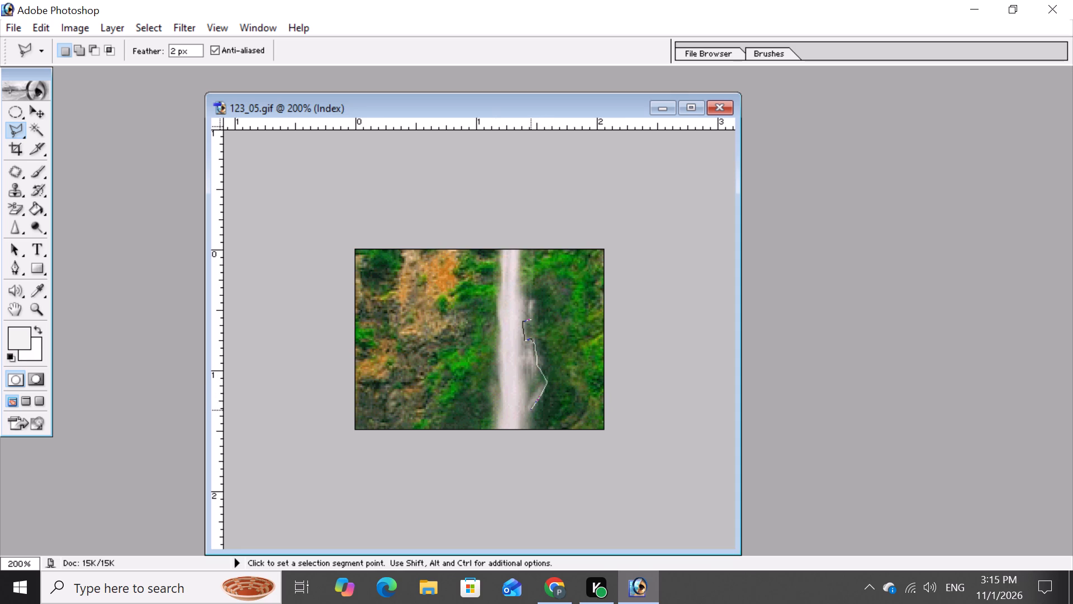
{"action": "left_click", "coordinate": [534, 416]}
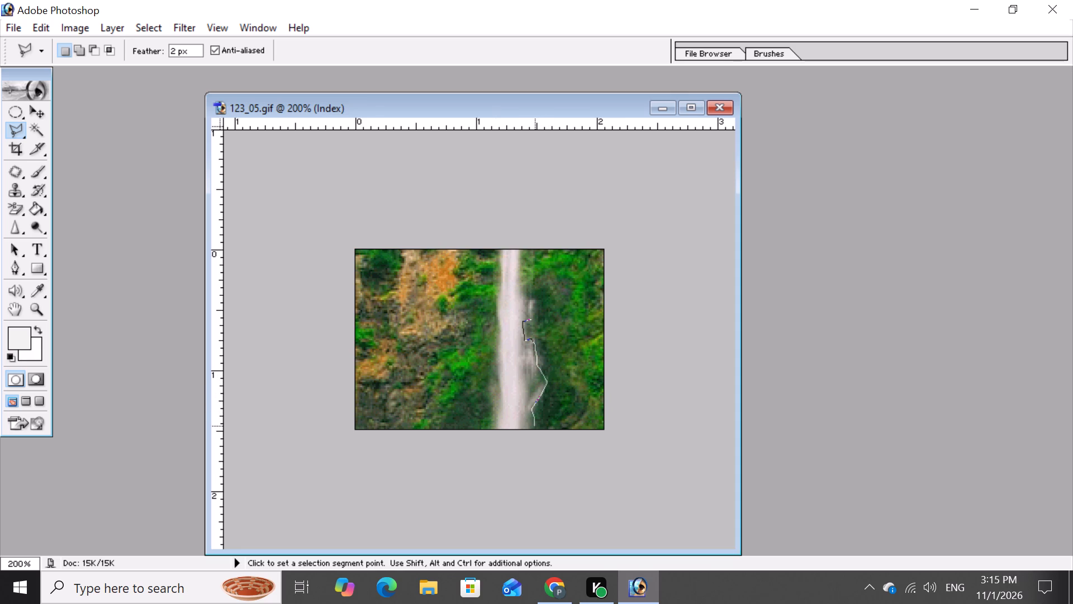
{"action": "left_click", "coordinate": [534, 426]}
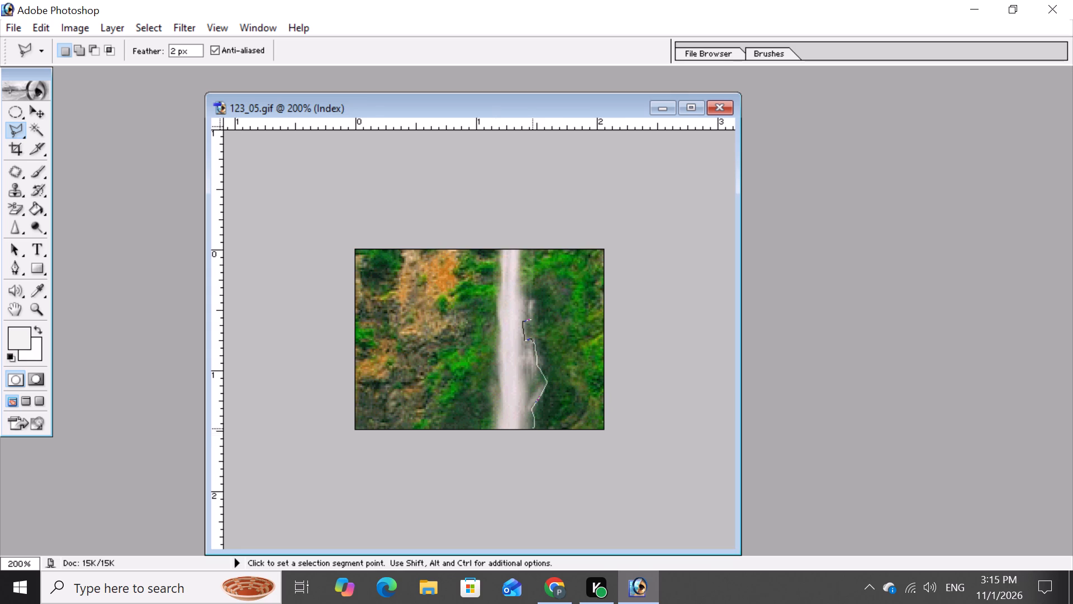
{"action": "left_click", "coordinate": [533, 428]}
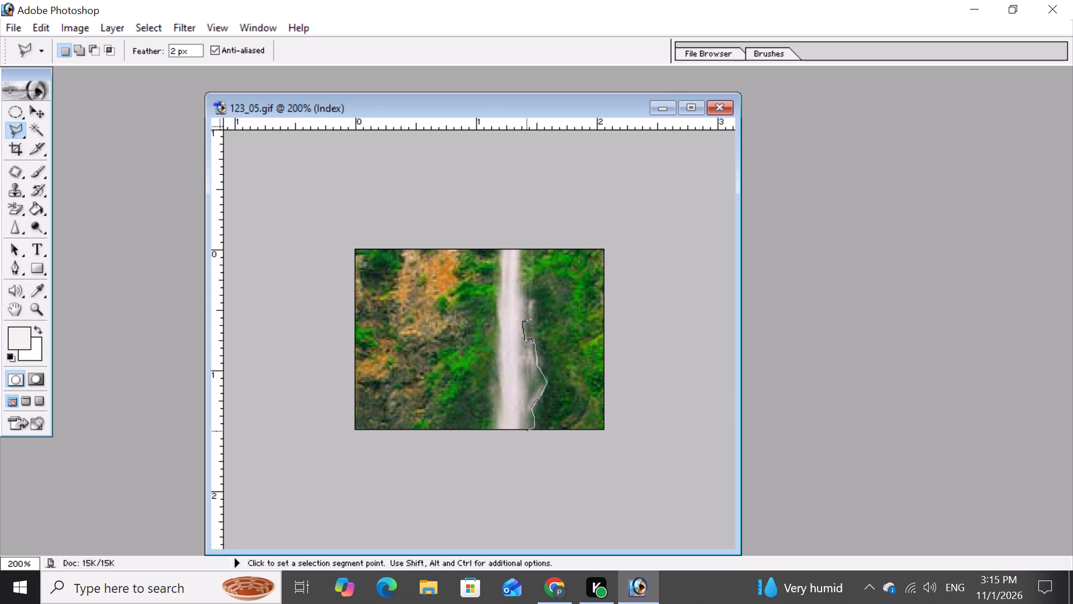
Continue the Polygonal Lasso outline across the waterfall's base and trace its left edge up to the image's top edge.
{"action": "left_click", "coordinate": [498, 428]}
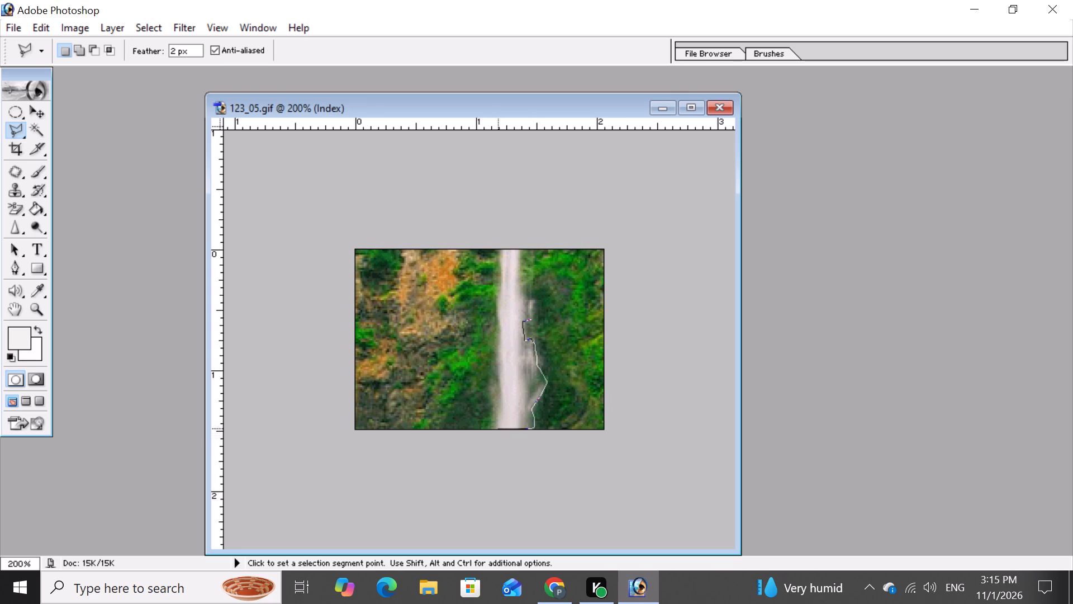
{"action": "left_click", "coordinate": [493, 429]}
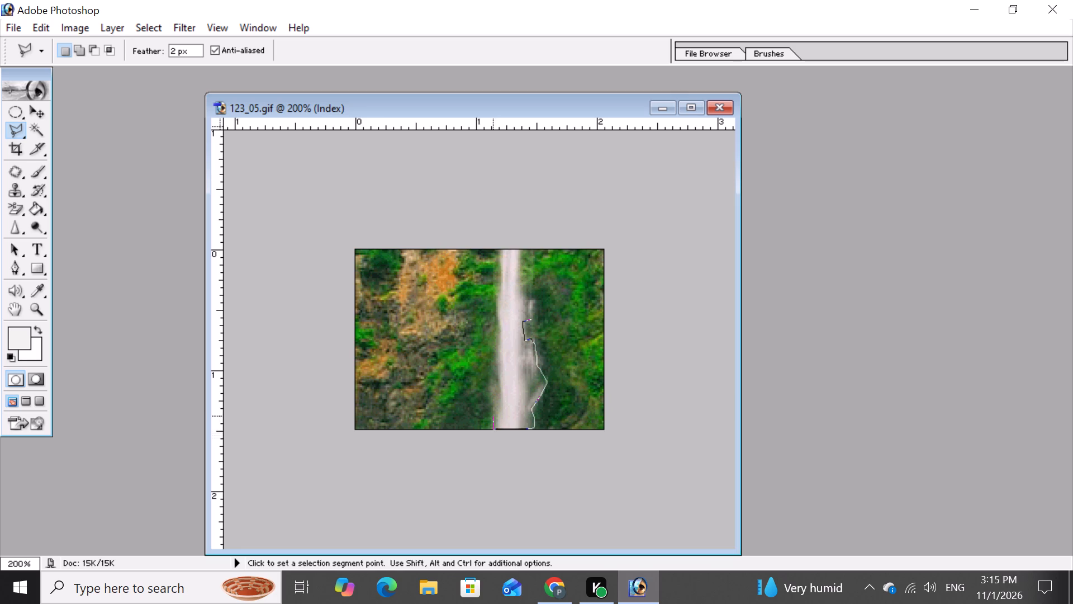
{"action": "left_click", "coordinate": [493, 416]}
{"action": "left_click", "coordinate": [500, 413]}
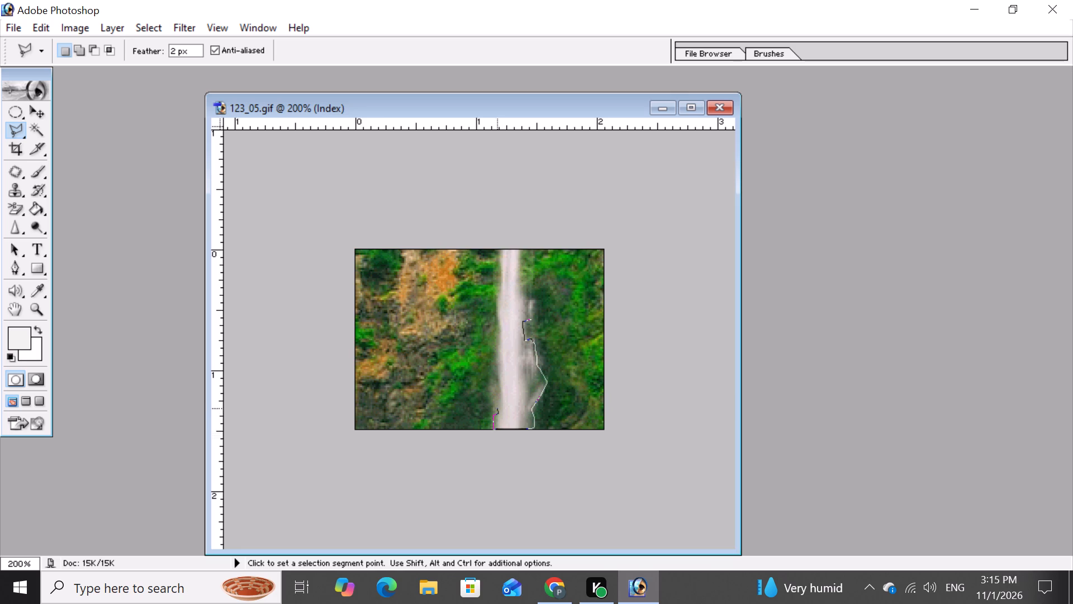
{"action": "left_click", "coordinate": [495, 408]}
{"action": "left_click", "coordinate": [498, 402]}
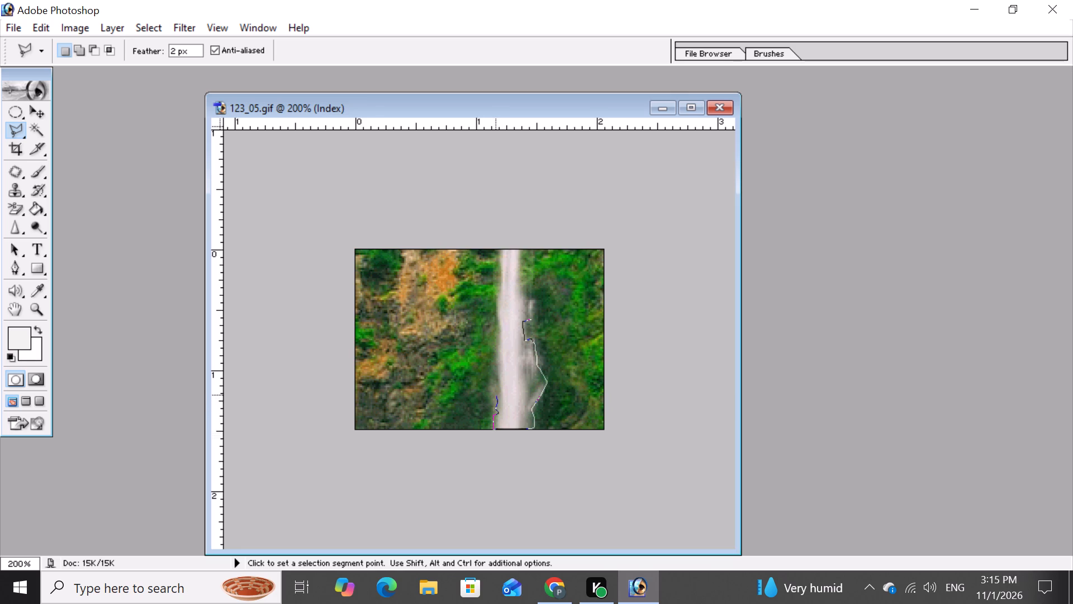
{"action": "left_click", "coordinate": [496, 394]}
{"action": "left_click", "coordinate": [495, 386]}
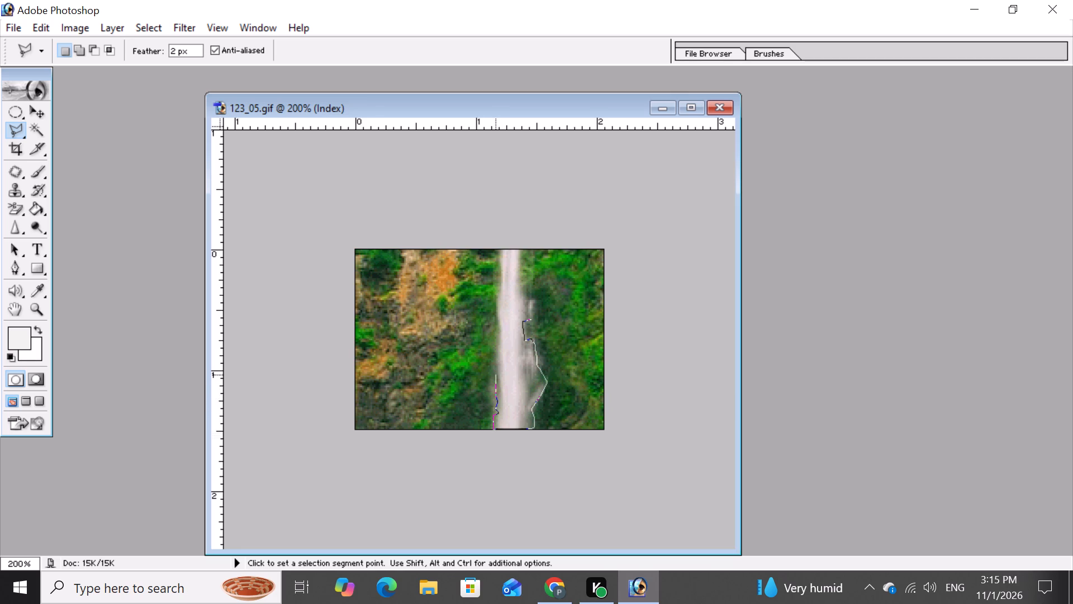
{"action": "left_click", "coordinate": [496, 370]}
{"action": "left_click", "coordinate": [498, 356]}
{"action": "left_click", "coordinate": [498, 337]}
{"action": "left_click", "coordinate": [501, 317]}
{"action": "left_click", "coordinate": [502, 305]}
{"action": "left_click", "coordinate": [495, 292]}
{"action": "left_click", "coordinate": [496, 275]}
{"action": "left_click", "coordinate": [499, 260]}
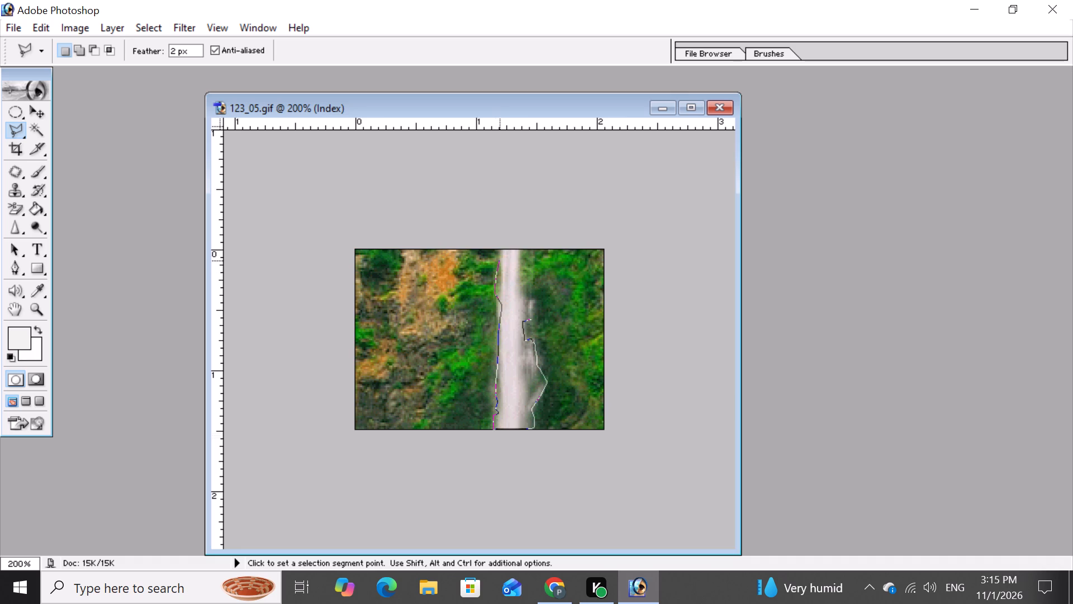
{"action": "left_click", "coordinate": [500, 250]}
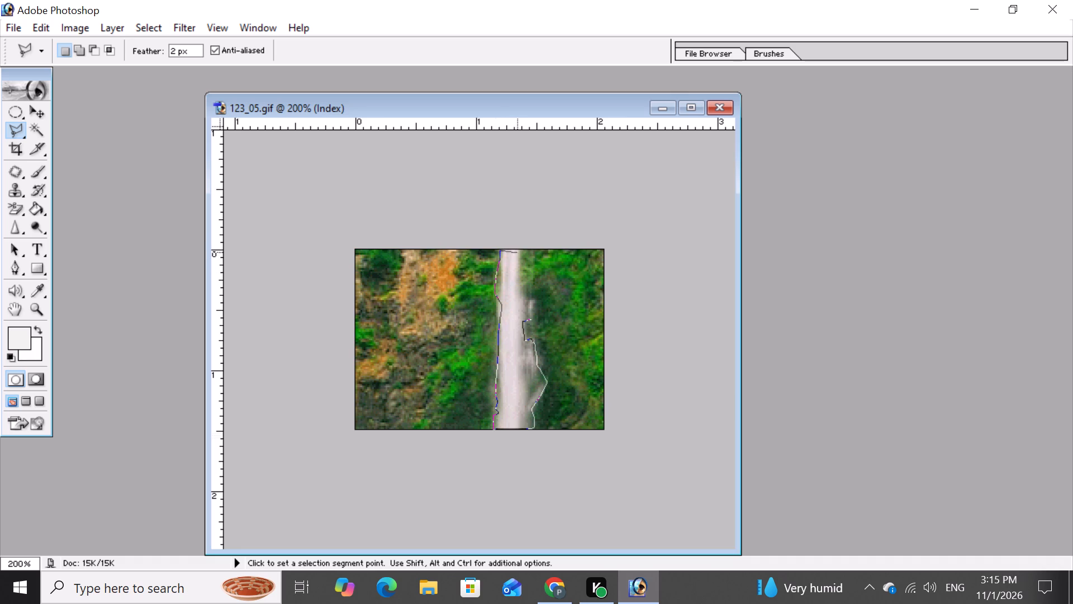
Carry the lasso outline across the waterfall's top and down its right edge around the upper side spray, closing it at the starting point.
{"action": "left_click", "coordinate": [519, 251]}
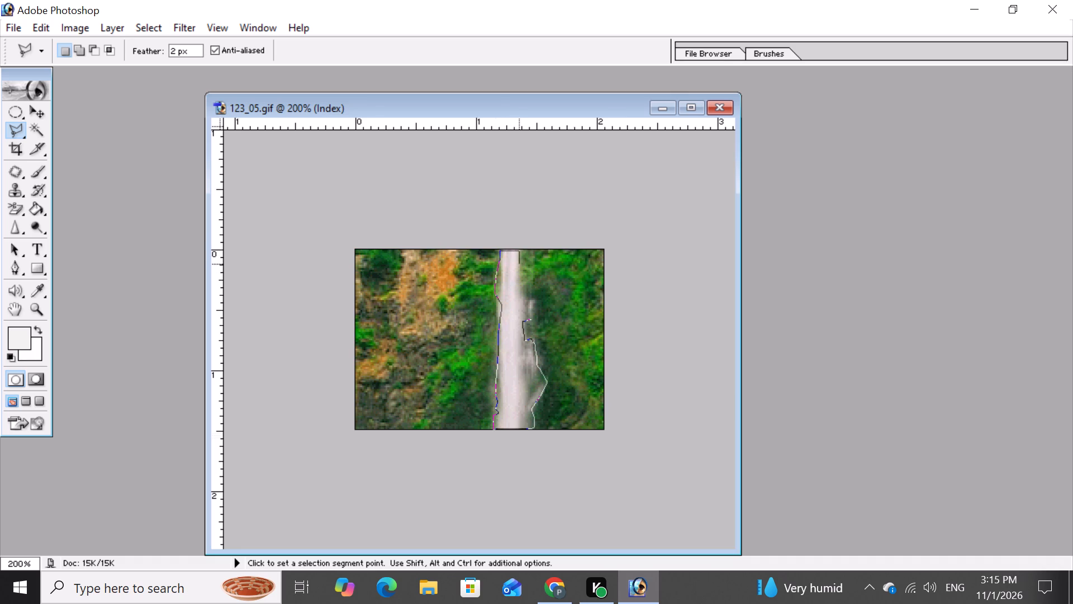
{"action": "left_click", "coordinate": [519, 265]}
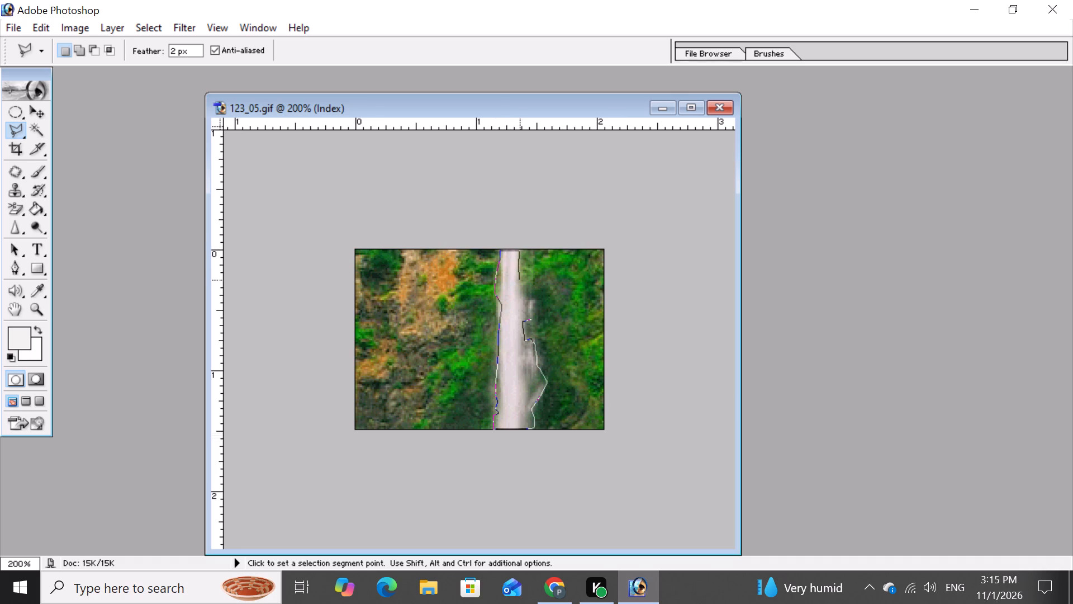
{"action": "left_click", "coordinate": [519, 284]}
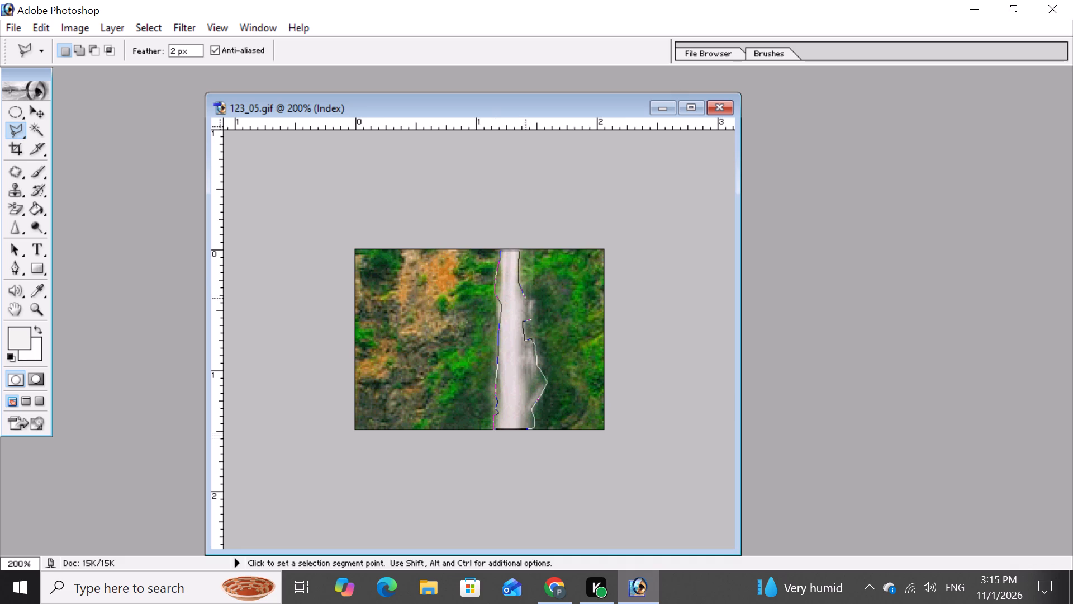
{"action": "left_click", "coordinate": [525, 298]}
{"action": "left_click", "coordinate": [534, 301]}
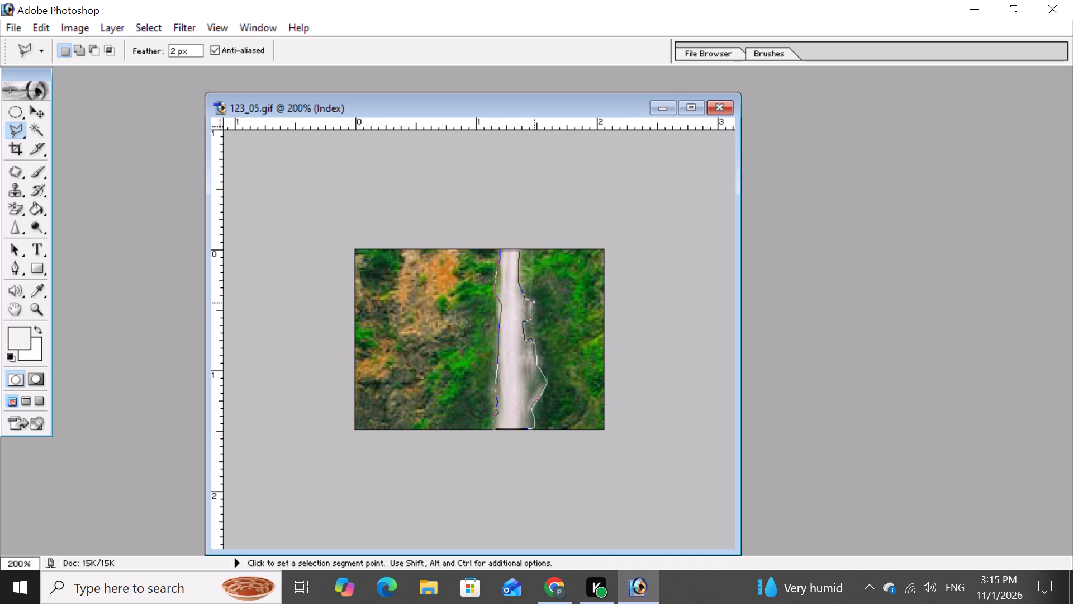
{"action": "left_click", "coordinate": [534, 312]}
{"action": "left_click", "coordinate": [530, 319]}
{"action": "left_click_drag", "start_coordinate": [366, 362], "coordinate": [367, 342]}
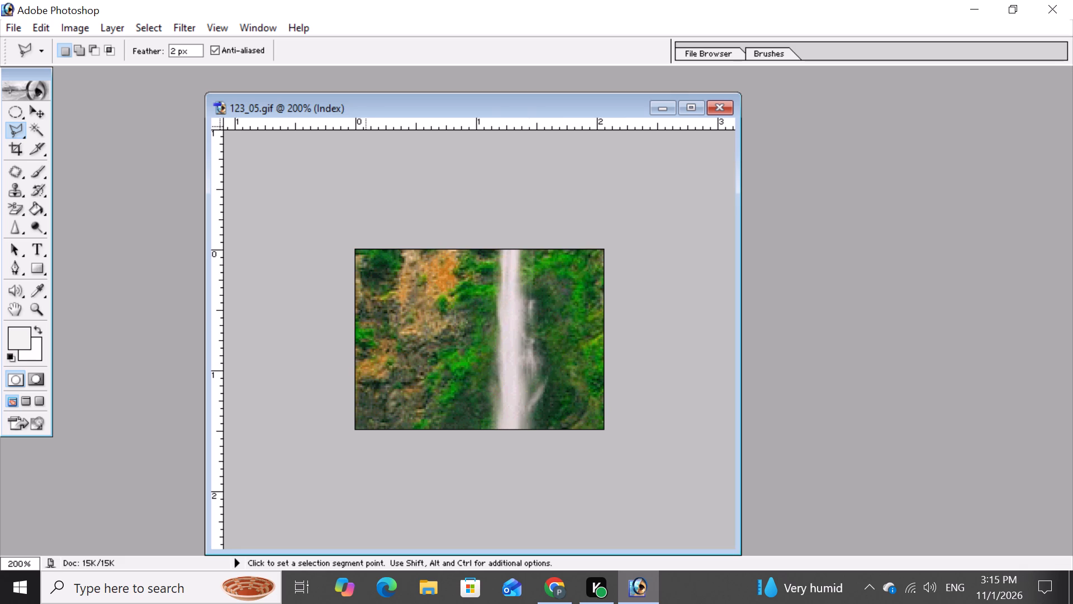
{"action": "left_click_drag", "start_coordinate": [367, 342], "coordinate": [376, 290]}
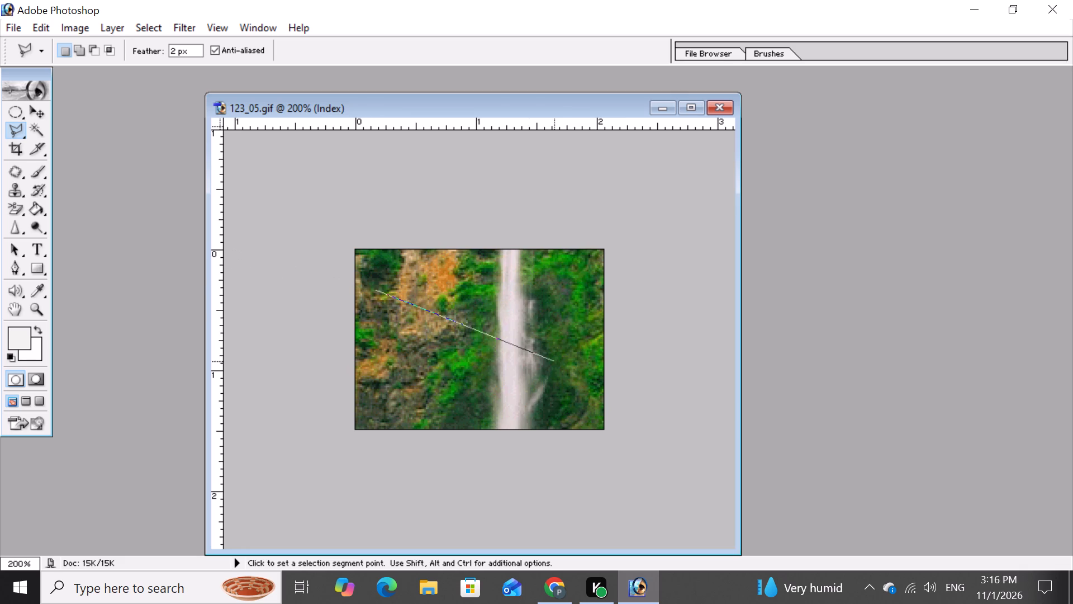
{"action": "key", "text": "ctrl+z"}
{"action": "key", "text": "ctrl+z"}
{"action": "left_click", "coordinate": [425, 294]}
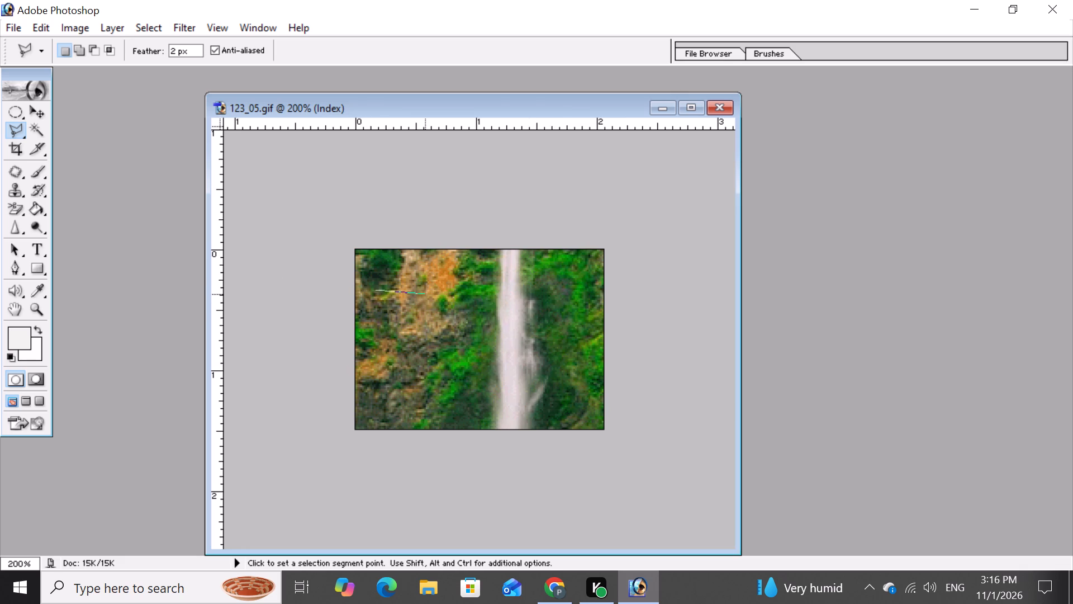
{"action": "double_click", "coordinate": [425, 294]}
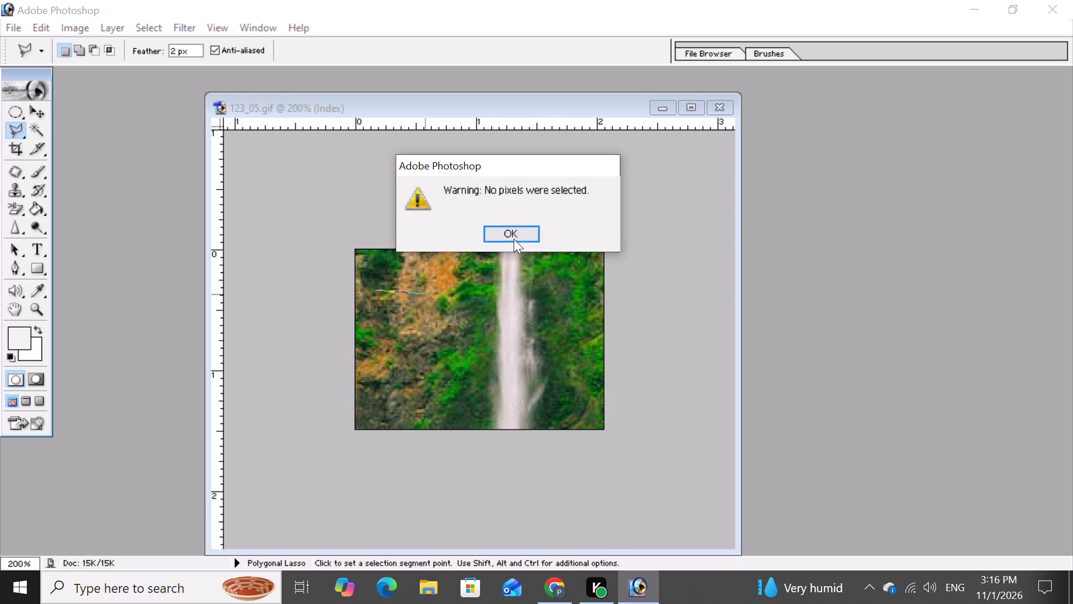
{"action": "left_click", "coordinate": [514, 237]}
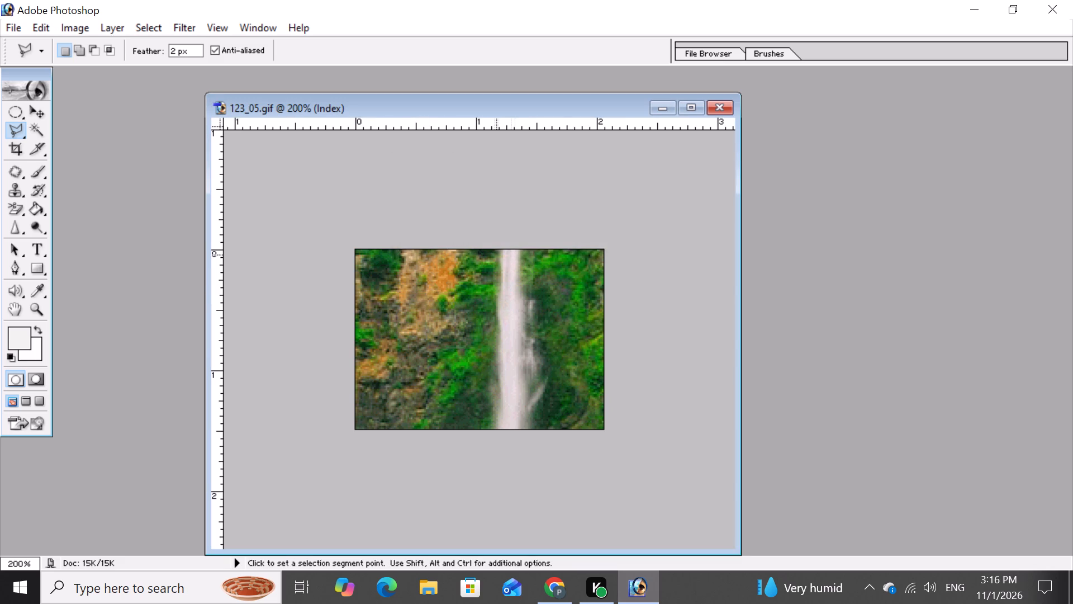
Select a small triangular patch of foliage along the waterfall's upper left edge with the Polygonal Lasso.
{"action": "left_click", "coordinate": [496, 254]}
{"action": "left_click_drag", "start_coordinate": [496, 254], "coordinate": [477, 299]}
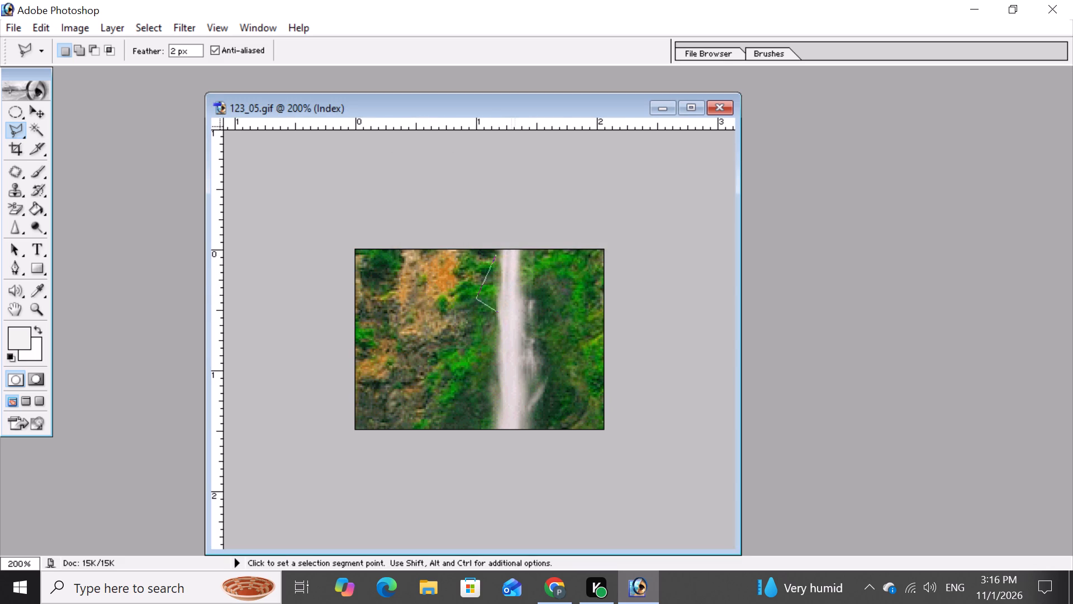
{"action": "left_click", "coordinate": [500, 303]}
{"action": "left_click_drag", "start_coordinate": [498, 284], "coordinate": [497, 254]}
Choose the Paint Bucket and set the foreground colour to light green B1E067.
{"action": "left_click", "coordinate": [37, 205]}
{"action": "left_click", "coordinate": [12, 335]}
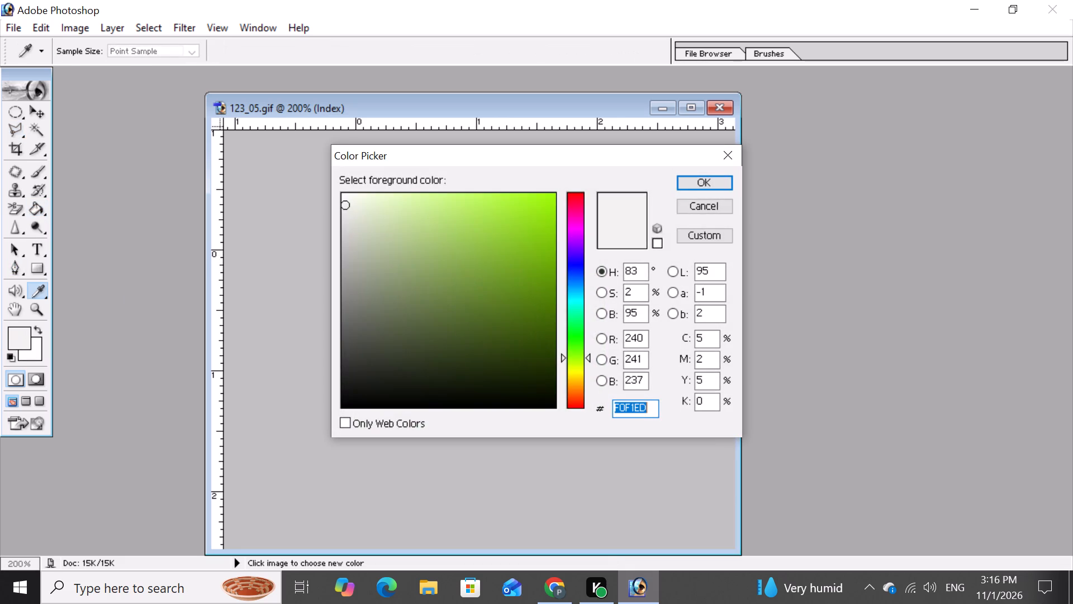
{"action": "left_click", "coordinate": [457, 220]}
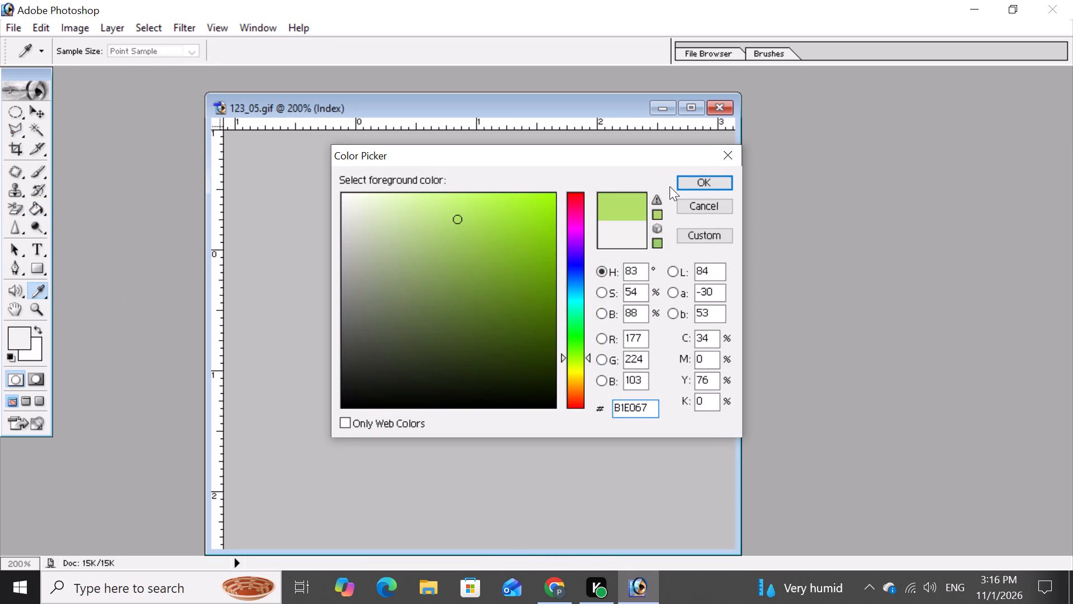
{"action": "left_click", "coordinate": [715, 186]}
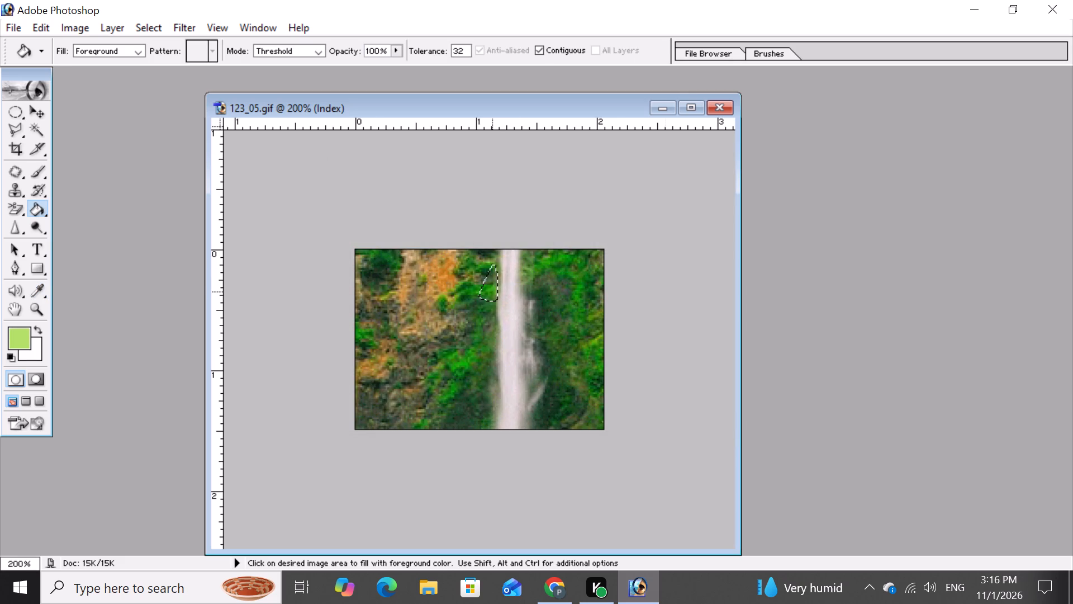
Fill the triangular selection beside the waterfall with the foreground colour, repeating the fill at several spots until the whole patch is covered.
{"action": "left_click", "coordinate": [491, 291]}
{"action": "triple_click", "coordinate": [491, 291]}
{"action": "triple_click", "coordinate": [491, 291]}
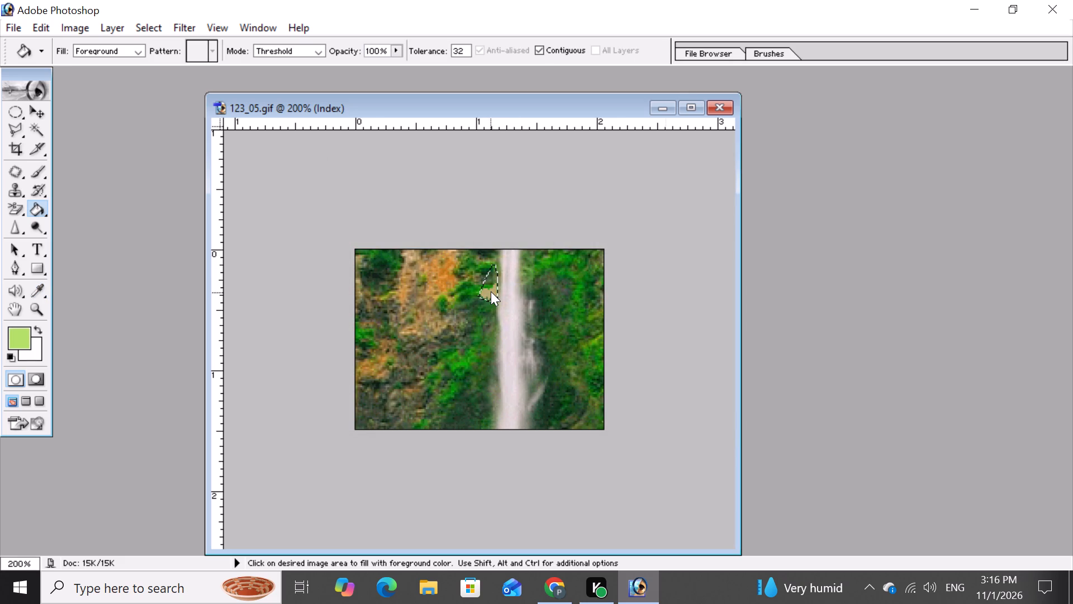
{"action": "triple_click", "coordinate": [491, 291]}
{"action": "triple_click", "coordinate": [491, 291]}
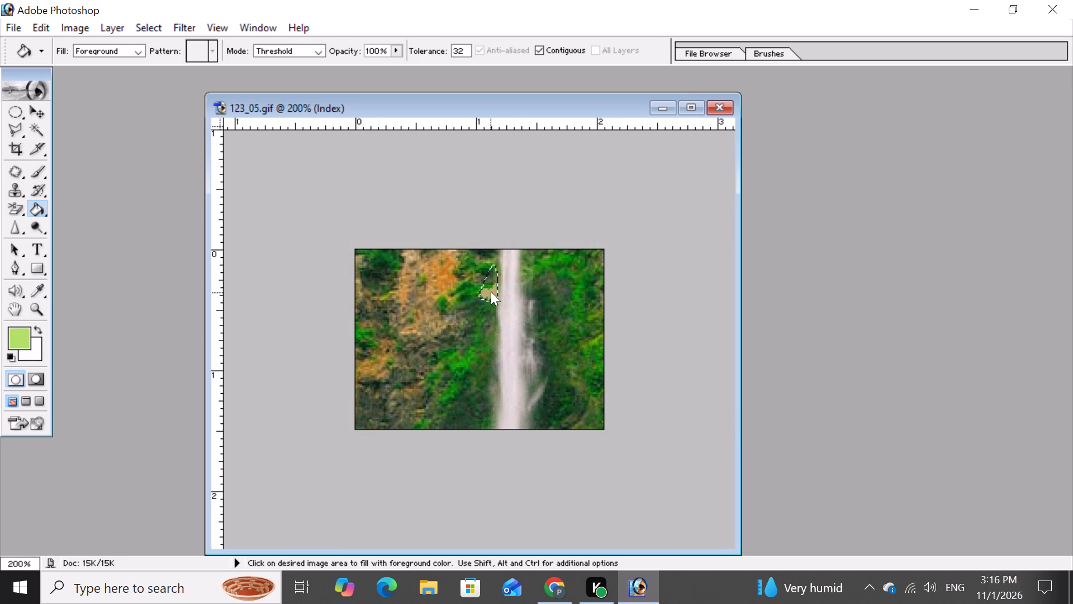
{"action": "triple_click", "coordinate": [491, 284]}
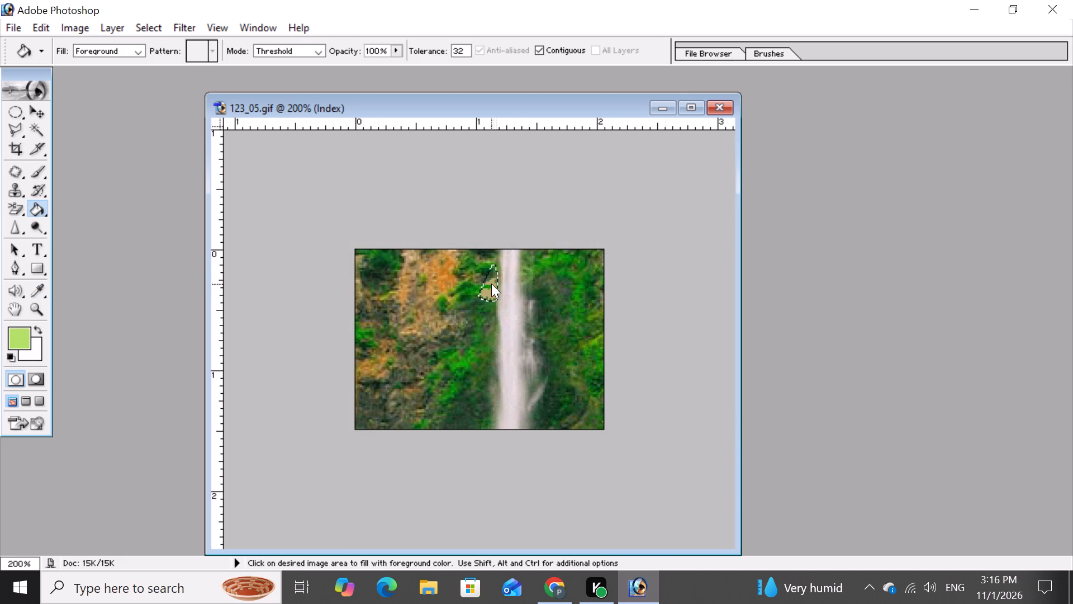
{"action": "triple_click", "coordinate": [491, 284]}
{"action": "left_click", "coordinate": [491, 284]}
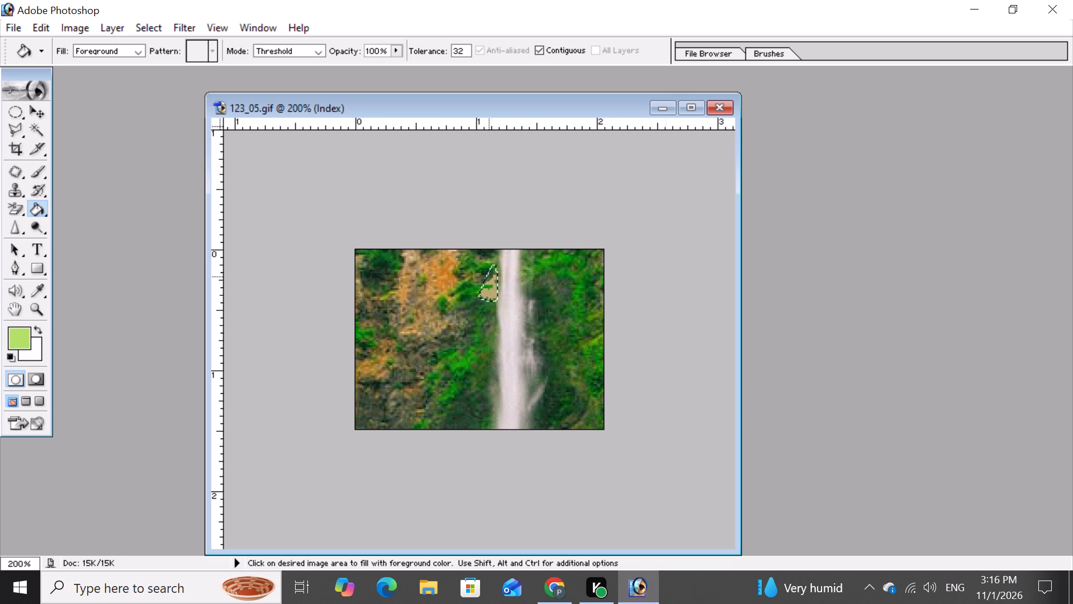
{"action": "triple_click", "coordinate": [489, 276]}
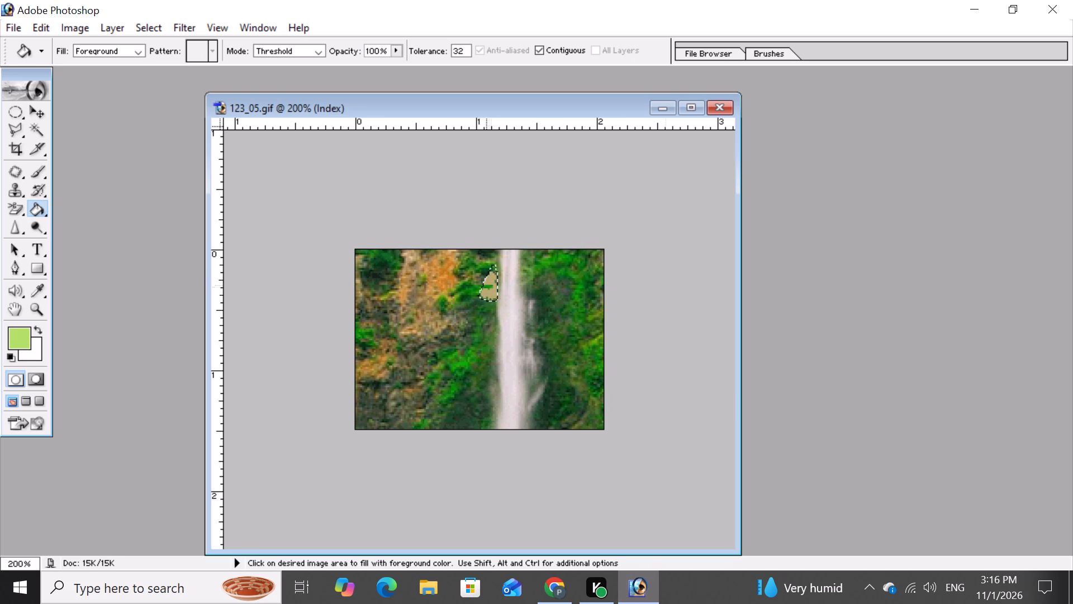
{"action": "double_click", "coordinate": [487, 289]}
{"action": "double_click", "coordinate": [487, 289]}
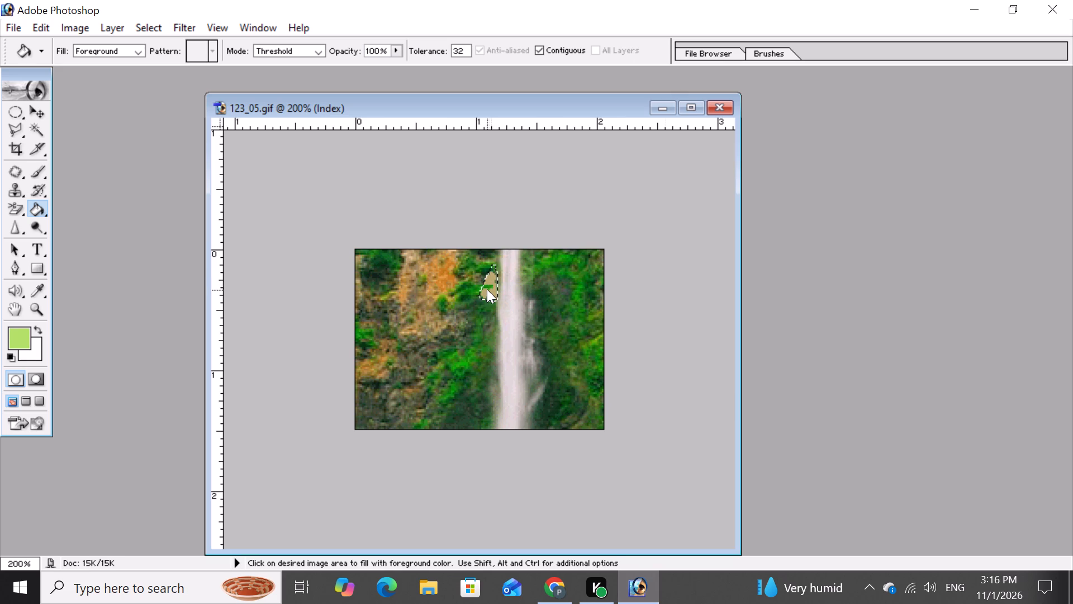
{"action": "triple_click", "coordinate": [488, 286]}
Start a new Polygonal Lasso outline at the waterfall's base and trace its left edge up to the image's top border.
{"action": "left_click", "coordinate": [8, 133]}
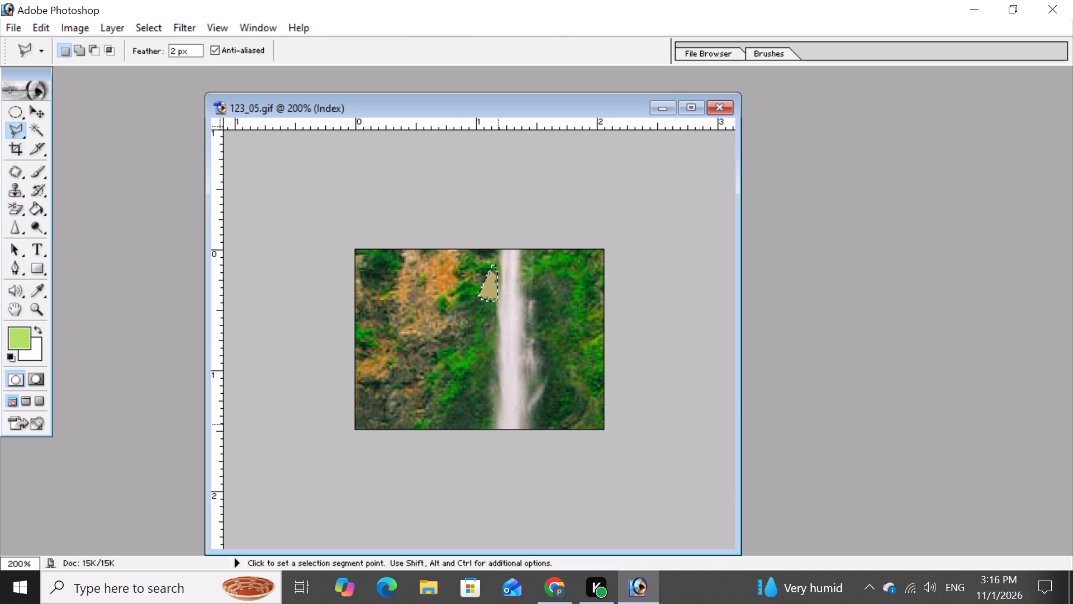
{"action": "left_click", "coordinate": [495, 428]}
{"action": "left_click", "coordinate": [497, 361]}
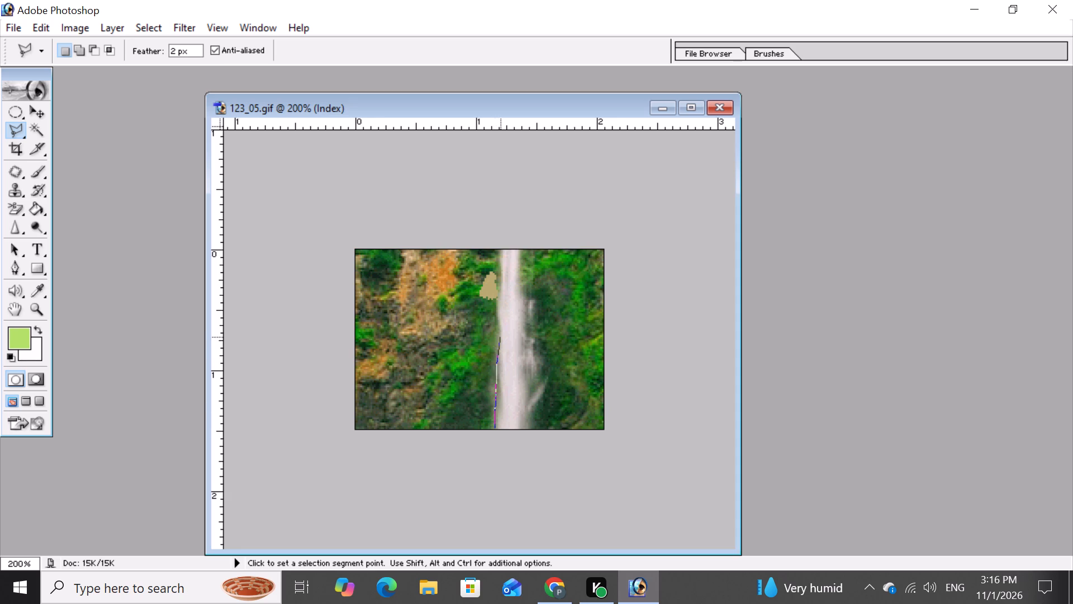
{"action": "left_click", "coordinate": [498, 323]}
{"action": "left_click", "coordinate": [498, 289]}
{"action": "left_click", "coordinate": [500, 254]}
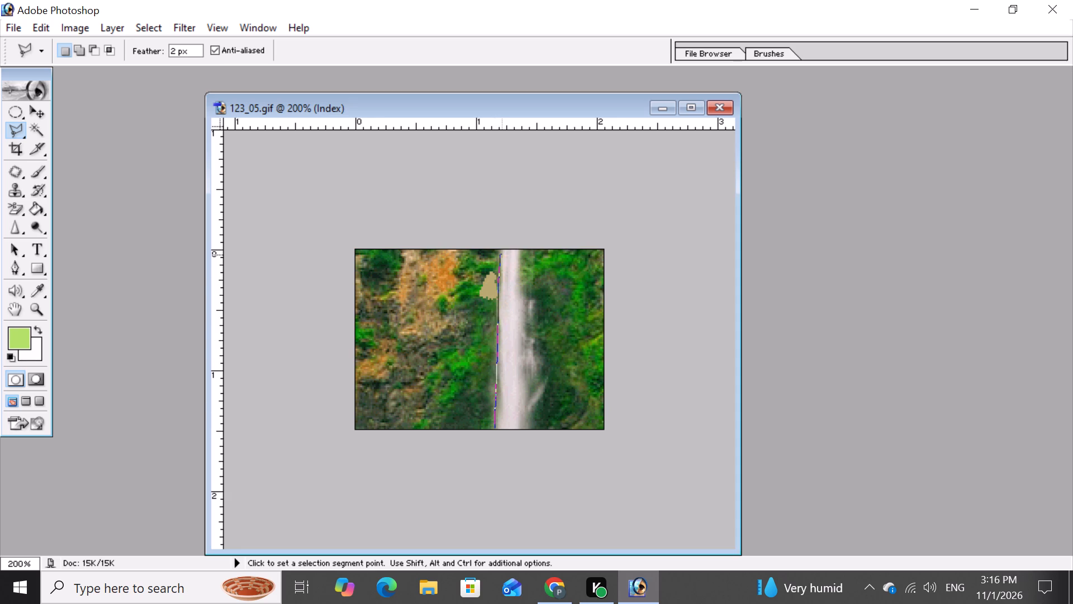
{"action": "left_click", "coordinate": [500, 249]}
Carry the lasso outline across the waterfall's top and down its right edge around the lower spray, closing the selection along the base.
{"action": "left_click", "coordinate": [519, 250]}
{"action": "left_click", "coordinate": [524, 284]}
{"action": "left_click", "coordinate": [528, 310]}
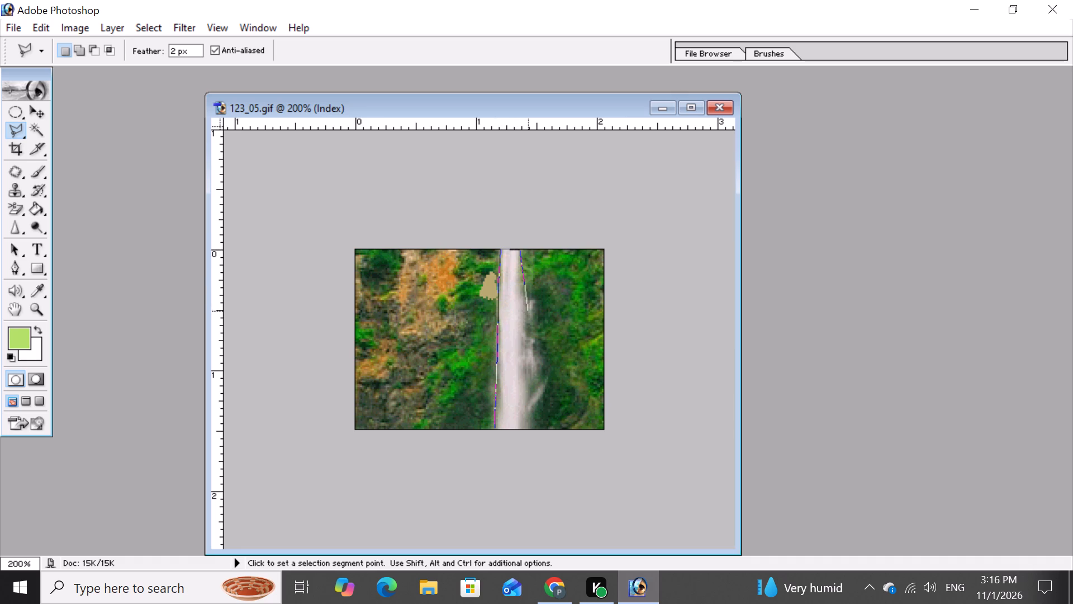
{"action": "left_click", "coordinate": [534, 351]}
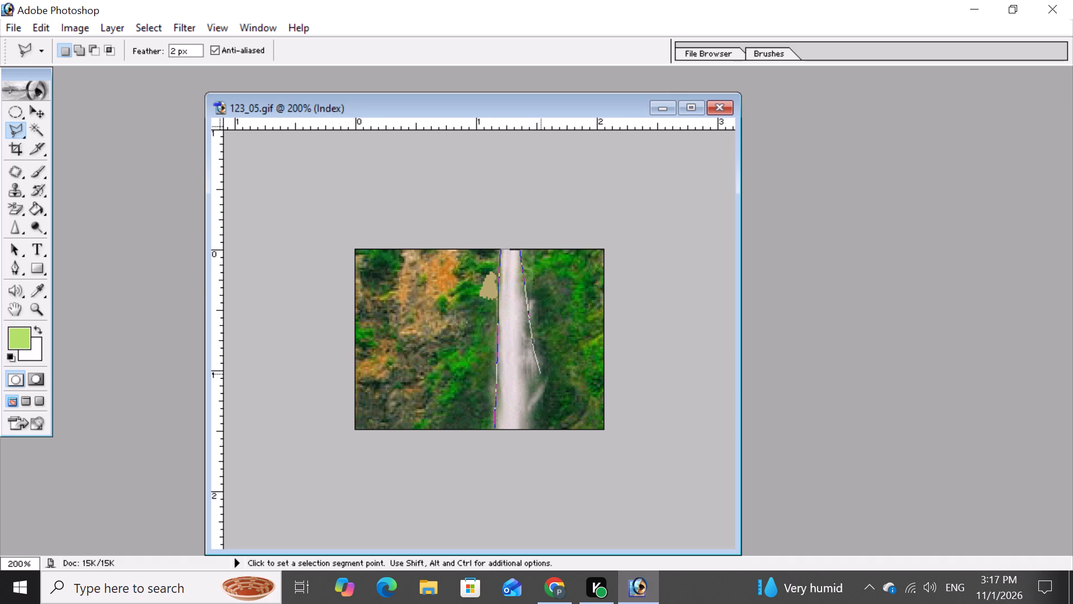
{"action": "left_click", "coordinate": [540, 374]}
{"action": "left_click", "coordinate": [544, 400]}
{"action": "left_click", "coordinate": [534, 426]}
{"action": "left_click", "coordinate": [534, 432]}
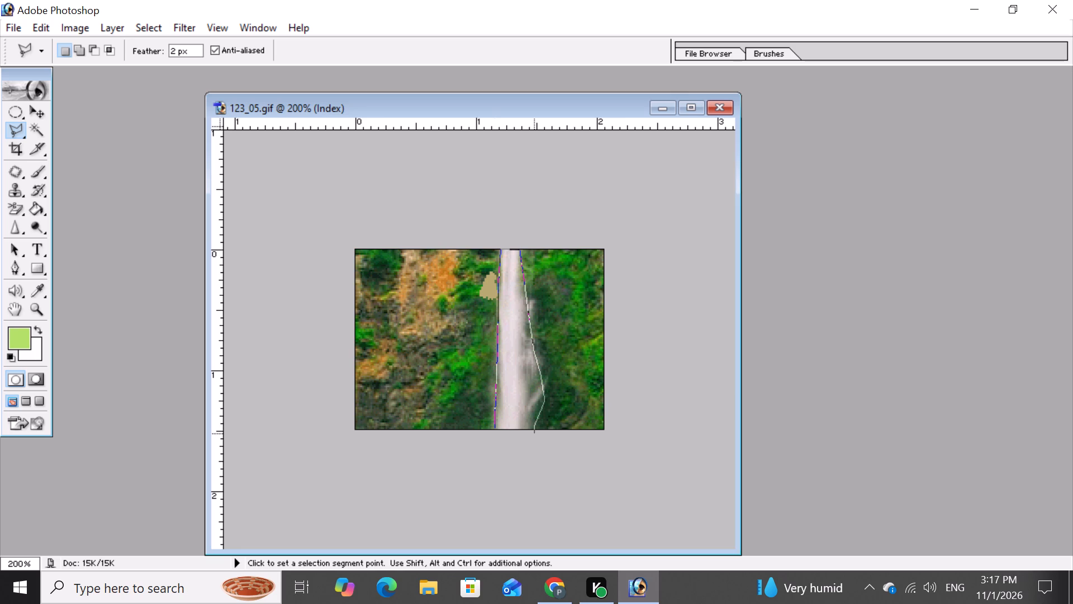
{"action": "left_click", "coordinate": [534, 432]}
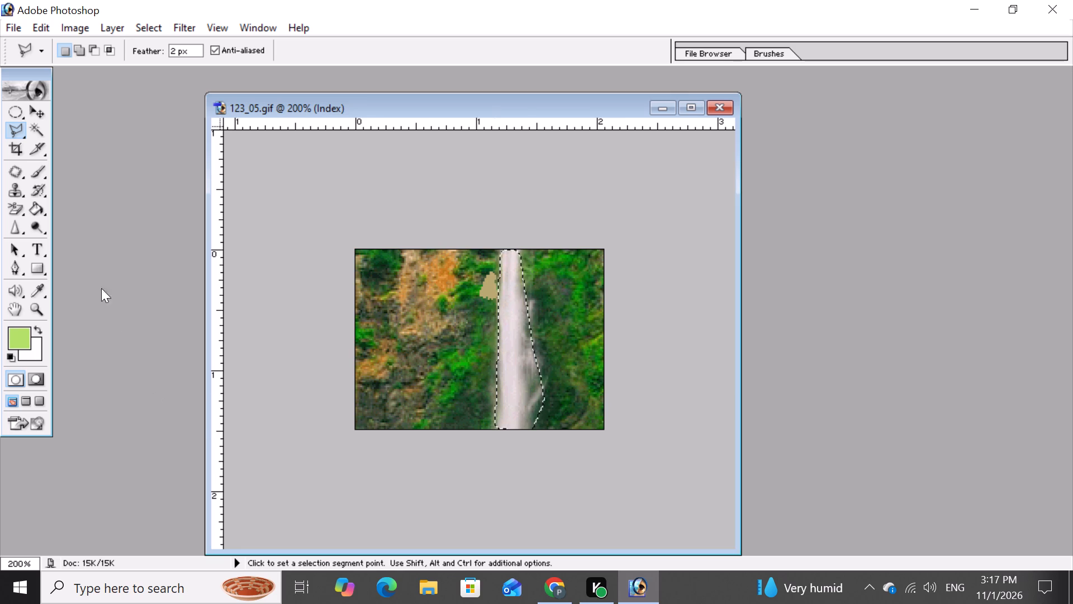
Choose the Paint Bucket and set the foreground colour to pale blue C2DBF4.
{"action": "left_click", "coordinate": [37, 213]}
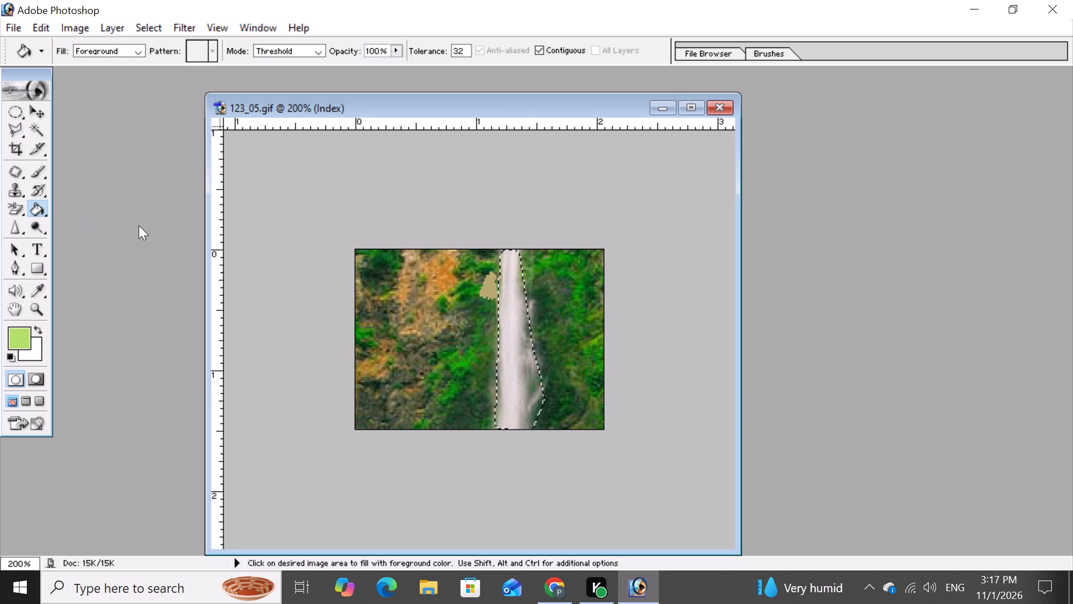
{"action": "left_click", "coordinate": [26, 334]}
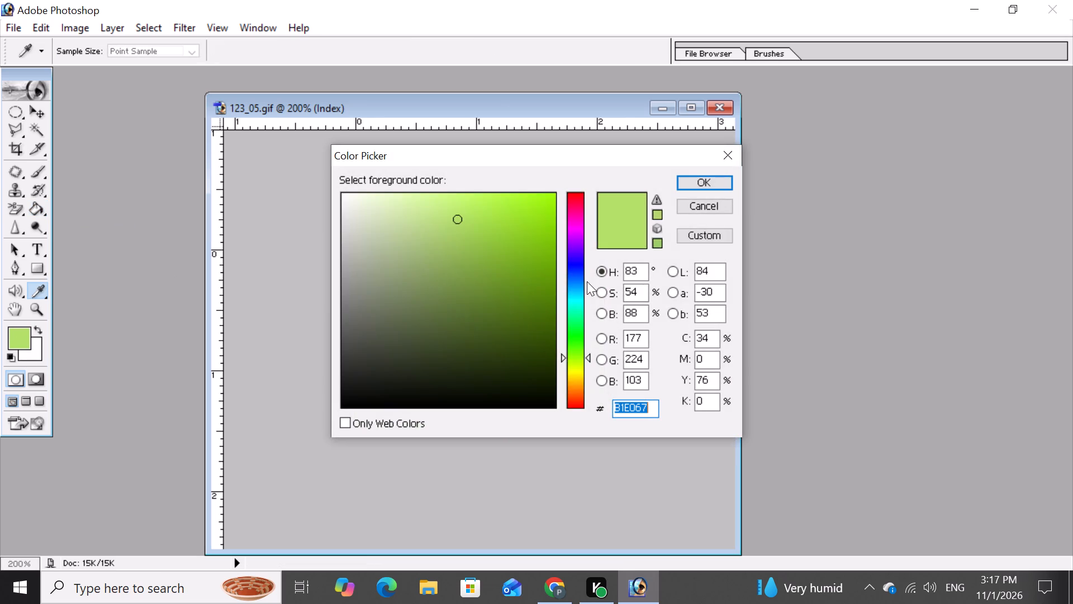
{"action": "left_click", "coordinate": [578, 282]}
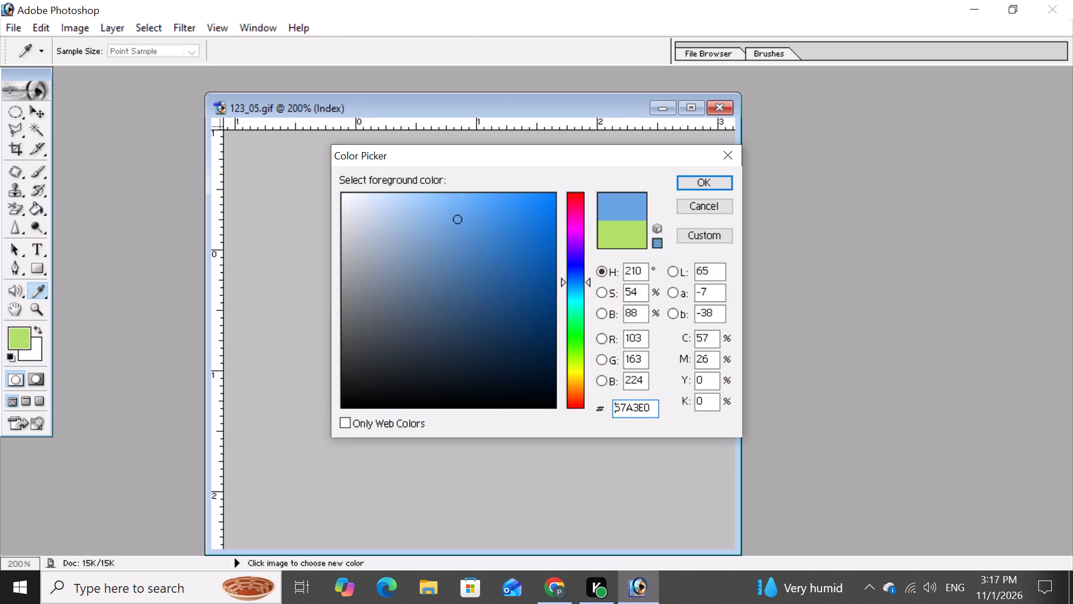
{"action": "left_click", "coordinate": [459, 235]}
{"action": "left_click", "coordinate": [421, 203]}
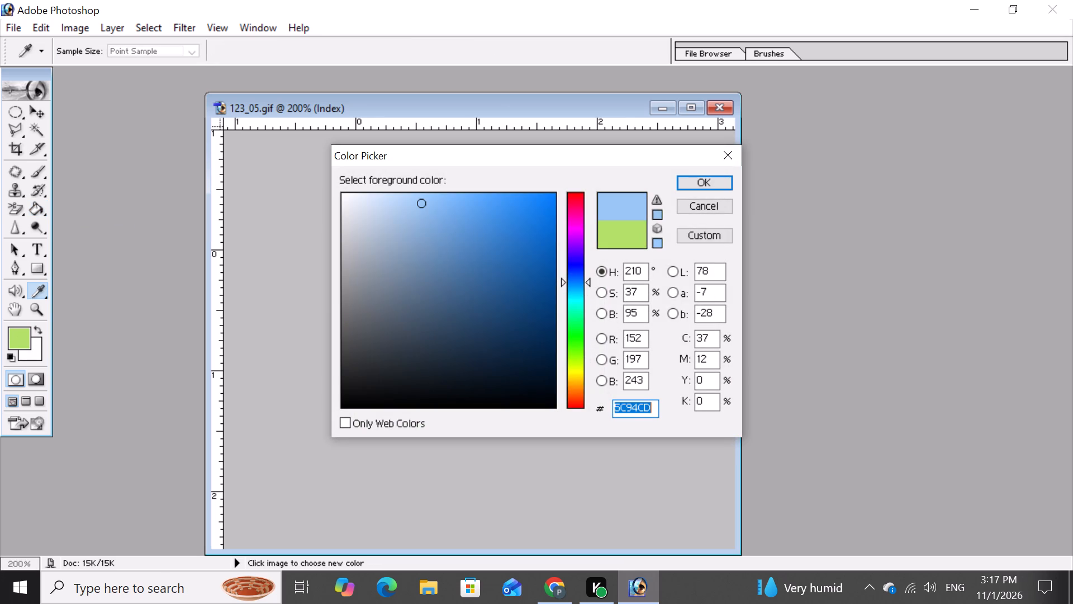
{"action": "left_click", "coordinate": [385, 202]}
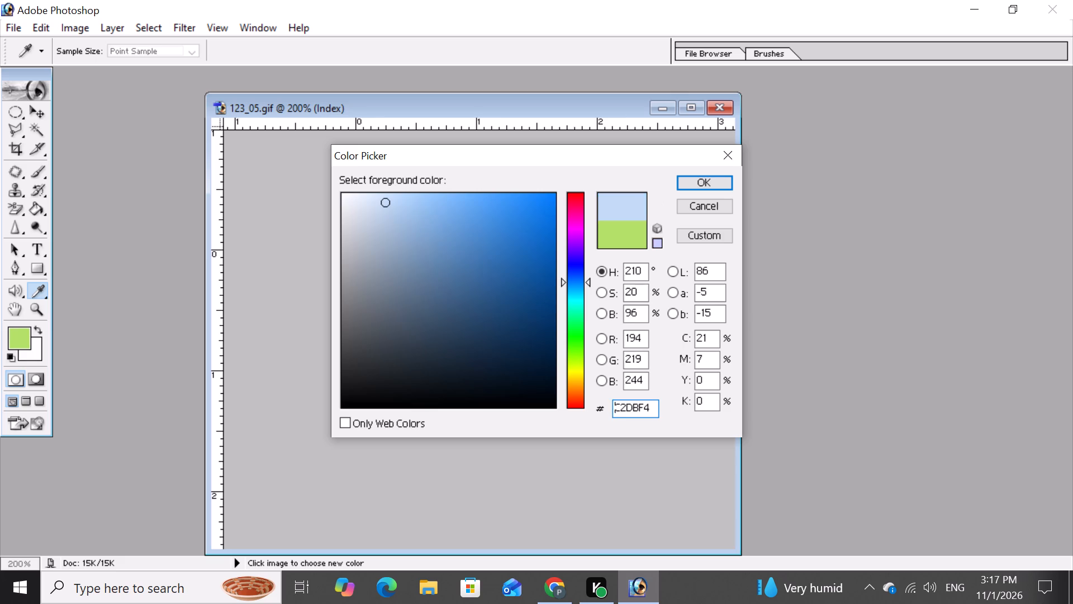
{"action": "left_click", "coordinate": [715, 175]}
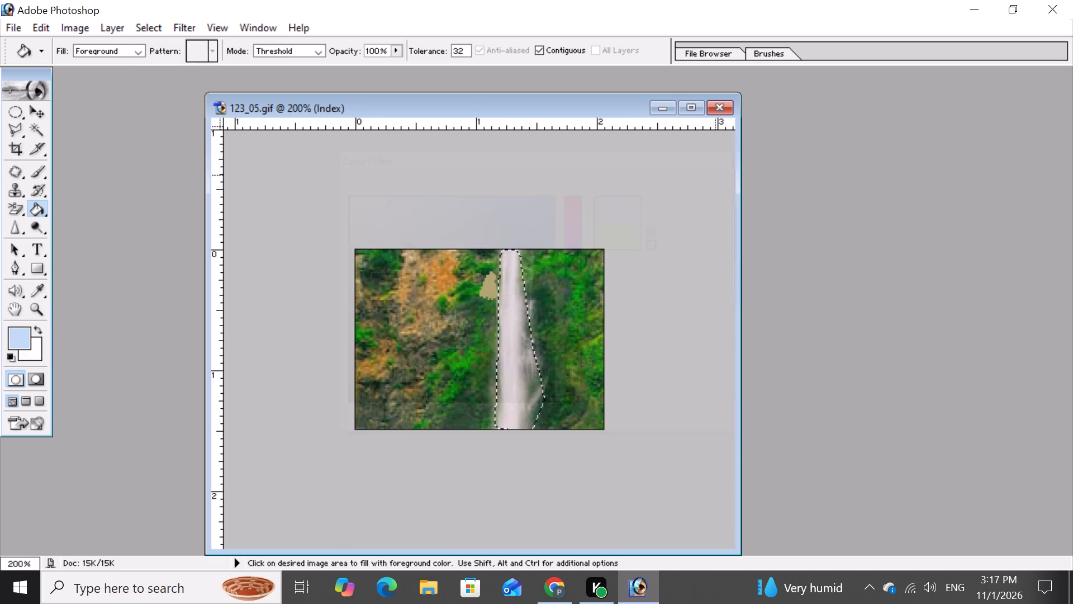
Fill the waterfall selection with the foreground colour, repeating the fill in the centre and on the unfilled patches along the lower right side.
{"action": "left_click", "coordinate": [505, 315]}
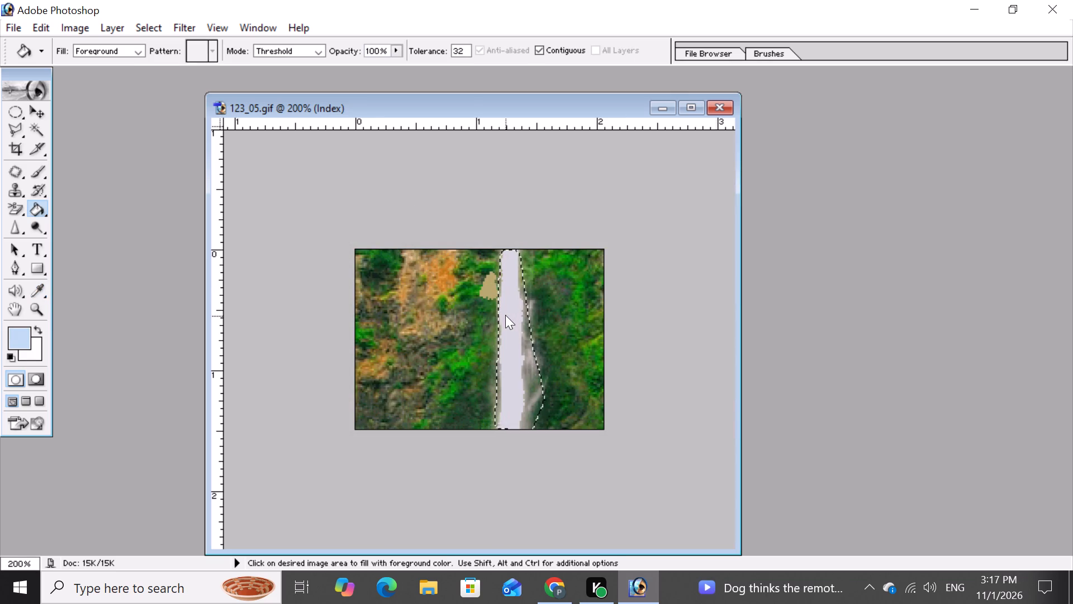
{"action": "triple_click", "coordinate": [505, 315]}
{"action": "triple_click", "coordinate": [505, 315]}
{"action": "triple_click", "coordinate": [505, 315]}
{"action": "triple_click", "coordinate": [505, 315]}
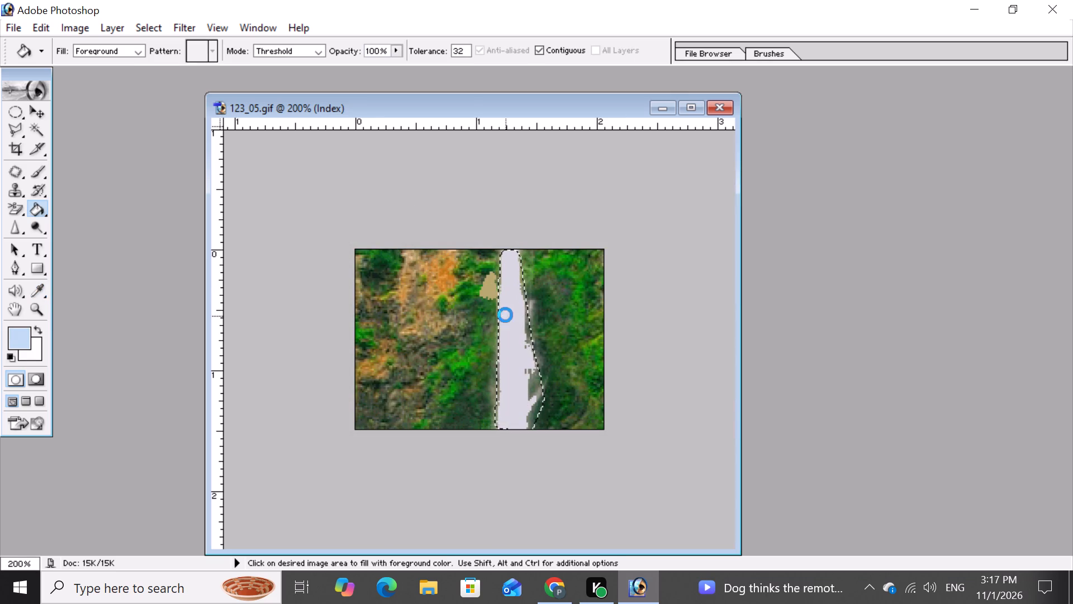
{"action": "triple_click", "coordinate": [505, 315]}
{"action": "double_click", "coordinate": [505, 315]}
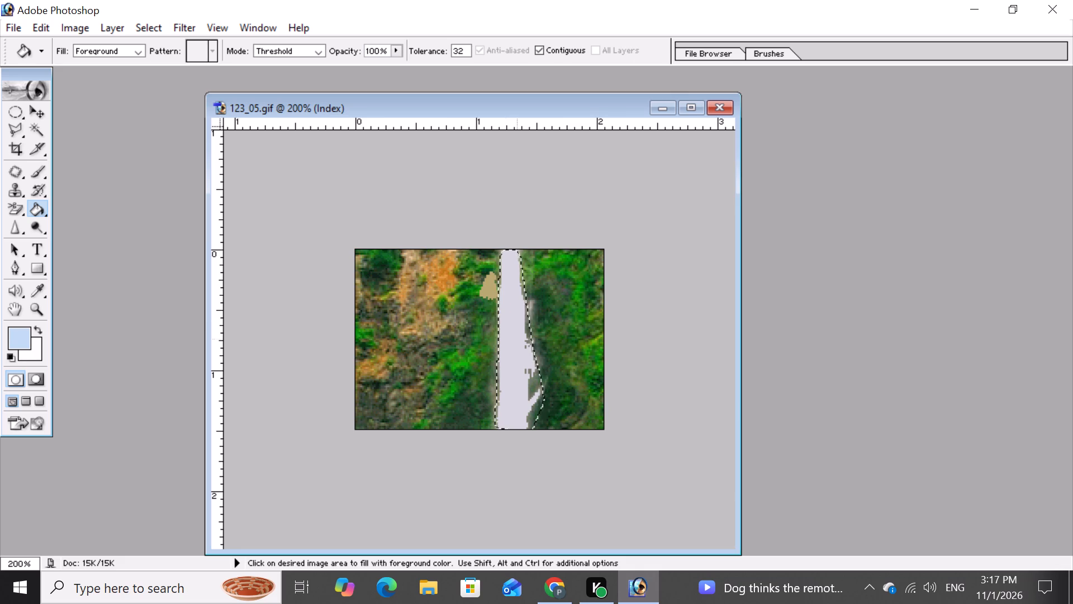
{"action": "triple_click", "coordinate": [533, 382]}
{"action": "left_click", "coordinate": [533, 382]}
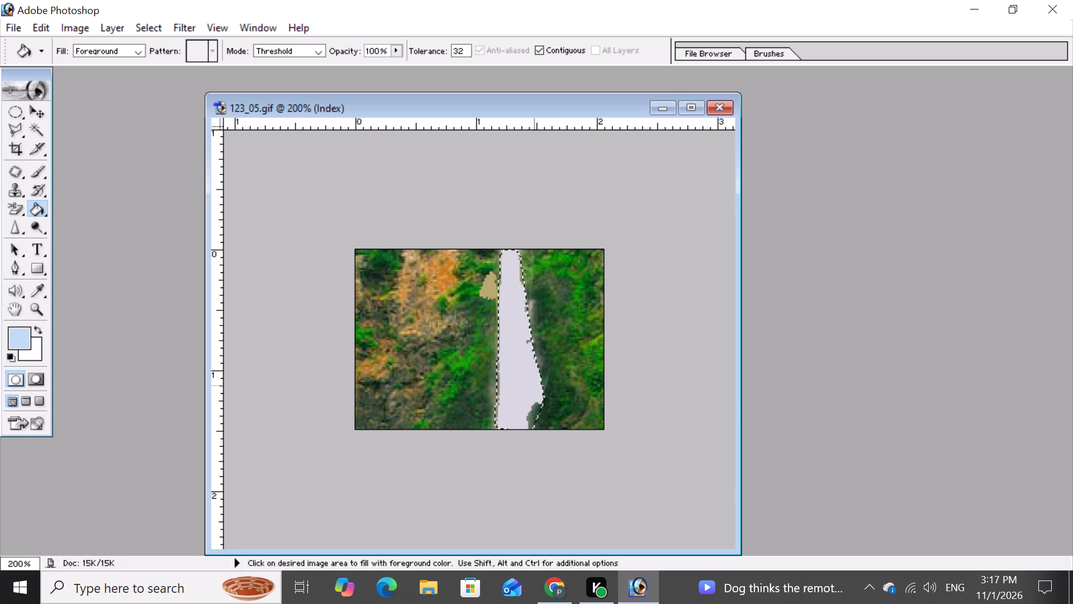
{"action": "triple_click", "coordinate": [536, 411]}
{"action": "triple_click", "coordinate": [536, 411]}
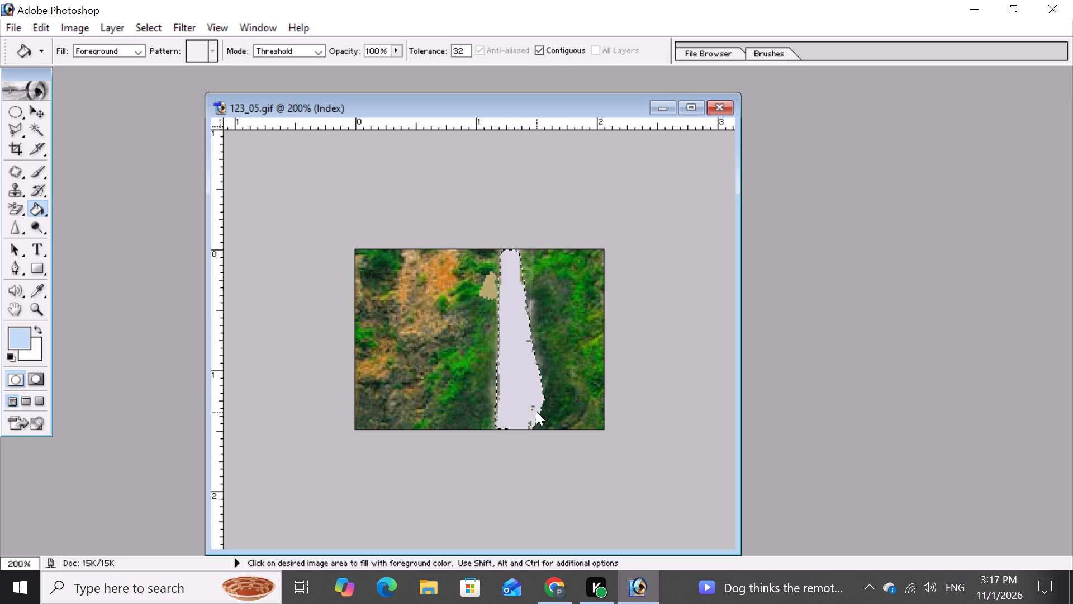
{"action": "triple_click", "coordinate": [536, 411]}
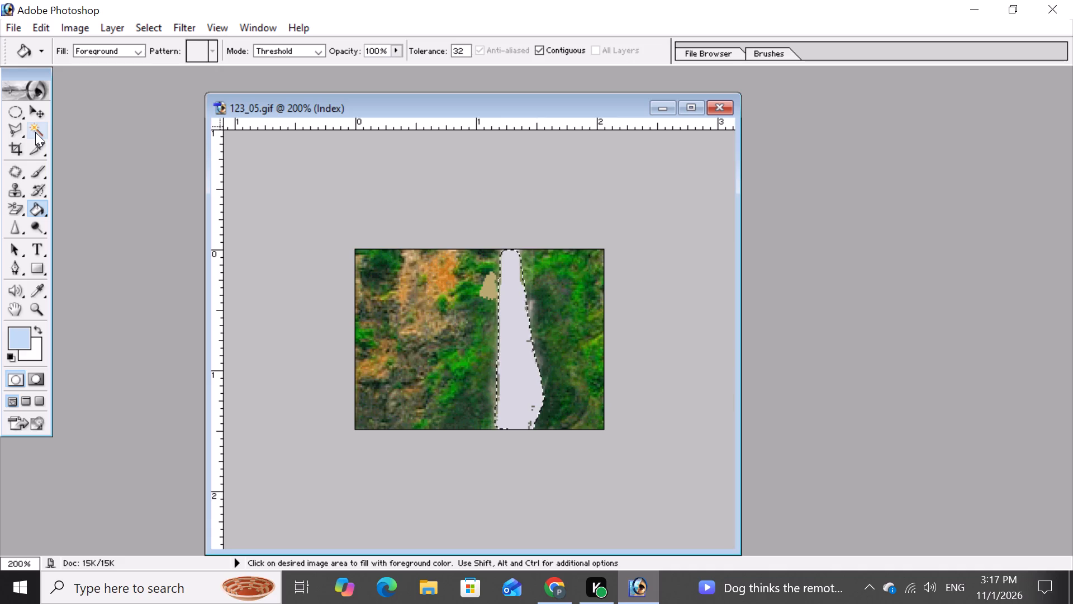
Start a Polygonal Lasso outline beside the waterfall's upper right edge, running across the foliage's top and down the image's right border to the bottom corner.
{"action": "left_click", "coordinate": [19, 137]}
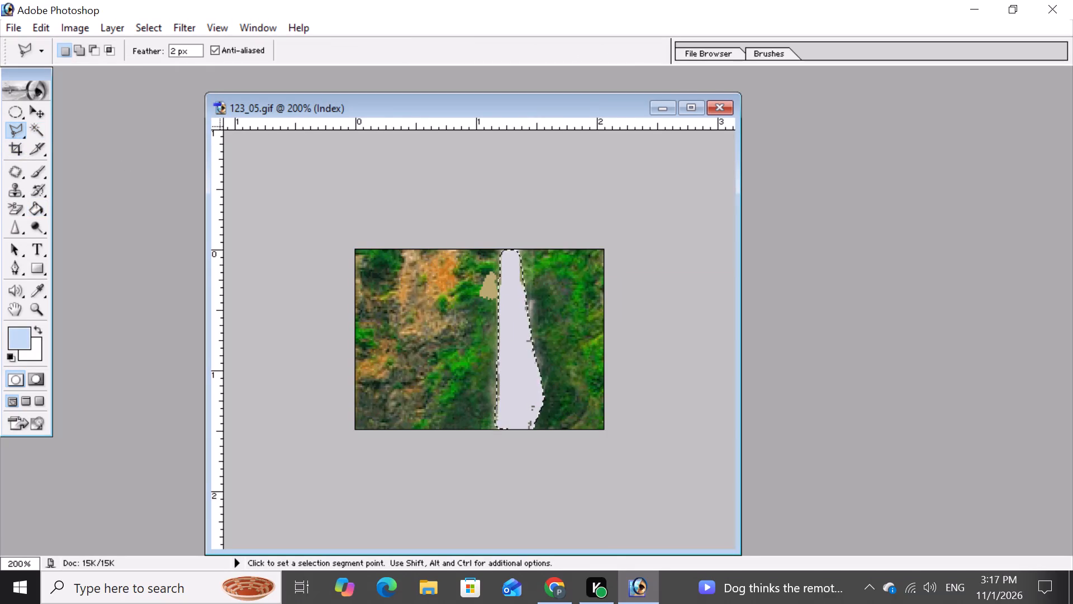
{"action": "left_click", "coordinate": [526, 262]}
{"action": "left_click", "coordinate": [585, 247]}
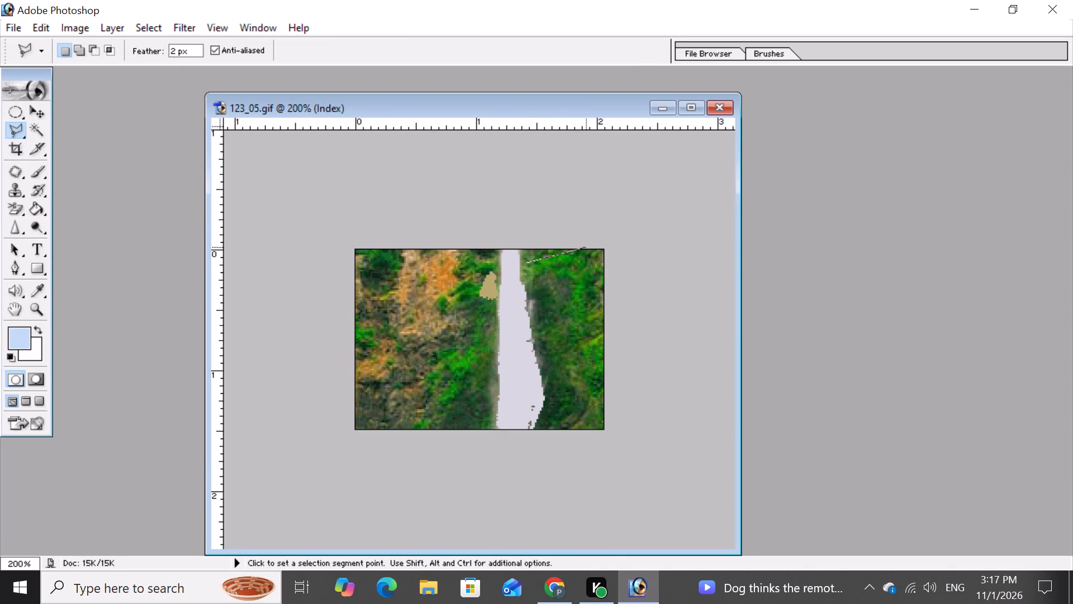
{"action": "left_click", "coordinate": [598, 256]}
{"action": "left_click", "coordinate": [604, 296]}
{"action": "left_click", "coordinate": [606, 338]}
{"action": "left_click", "coordinate": [607, 373]}
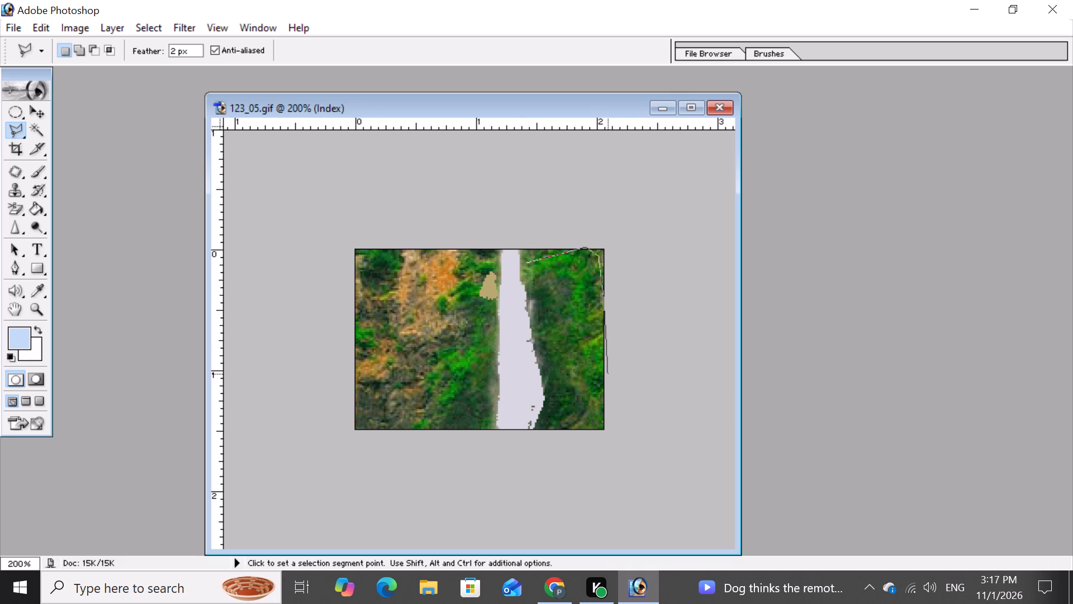
{"action": "left_click", "coordinate": [602, 427]}
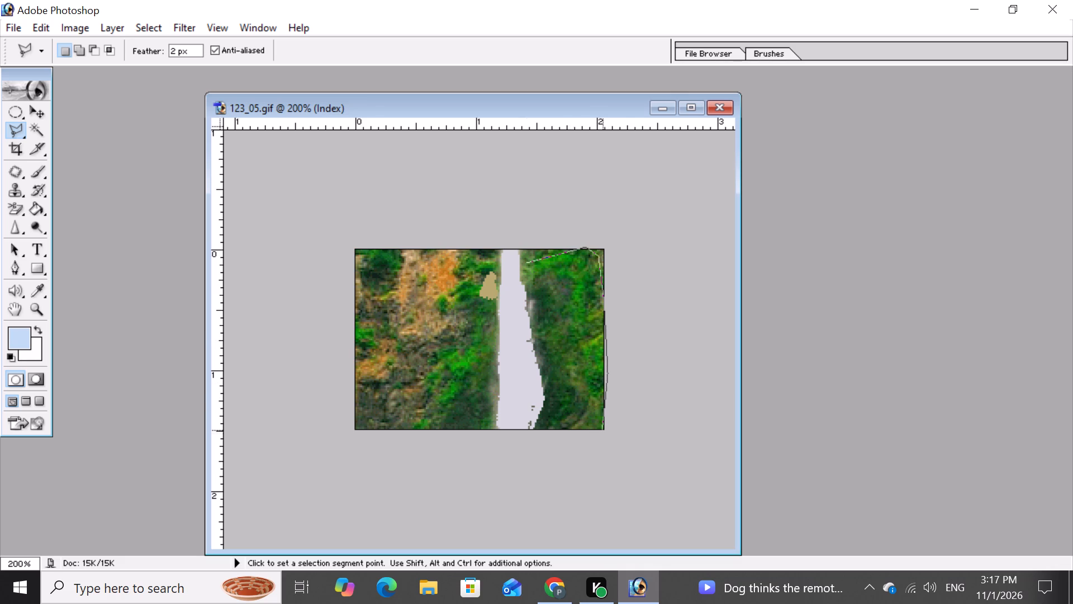
{"action": "left_click", "coordinate": [602, 429]}
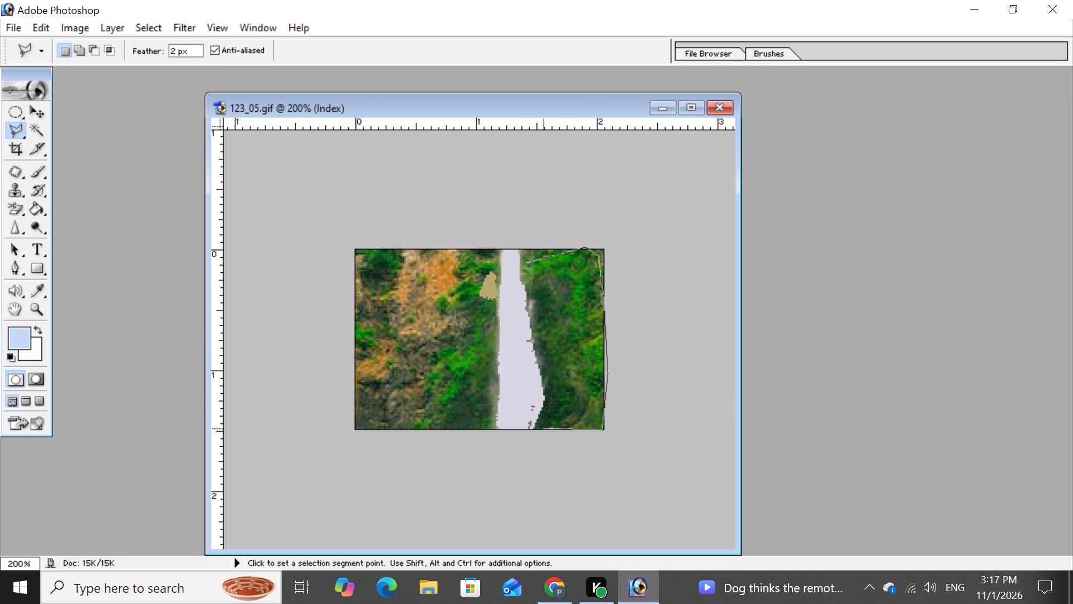
Continue the lasso outline up the waterfall's right edge from the base and close the selection around the foliage beside it.
{"action": "left_click", "coordinate": [543, 428]}
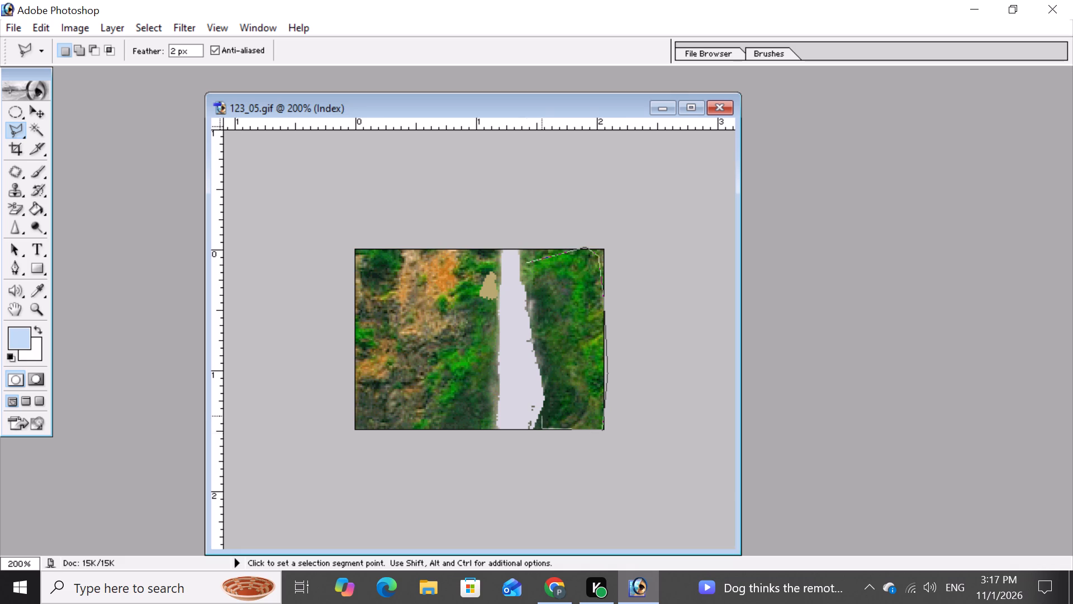
{"action": "left_click", "coordinate": [542, 415]}
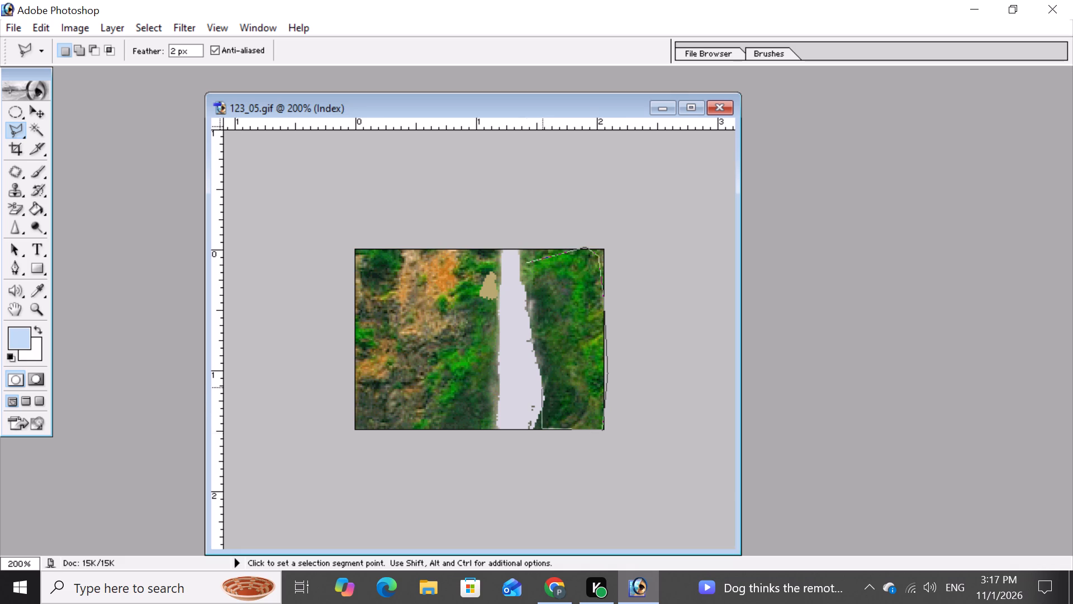
{"action": "left_click", "coordinate": [543, 387]}
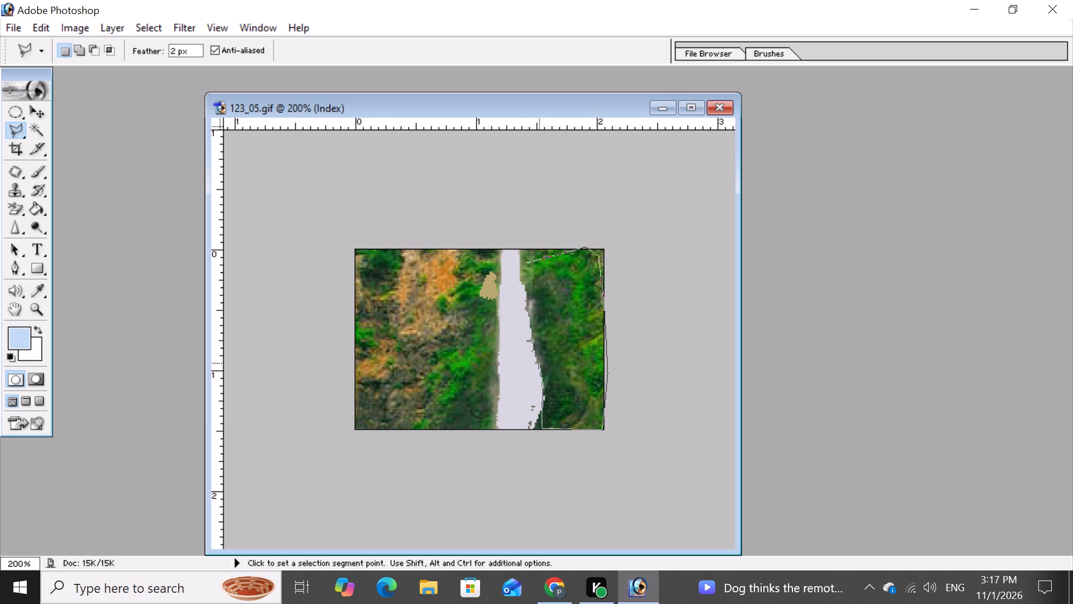
{"action": "left_click", "coordinate": [534, 350]}
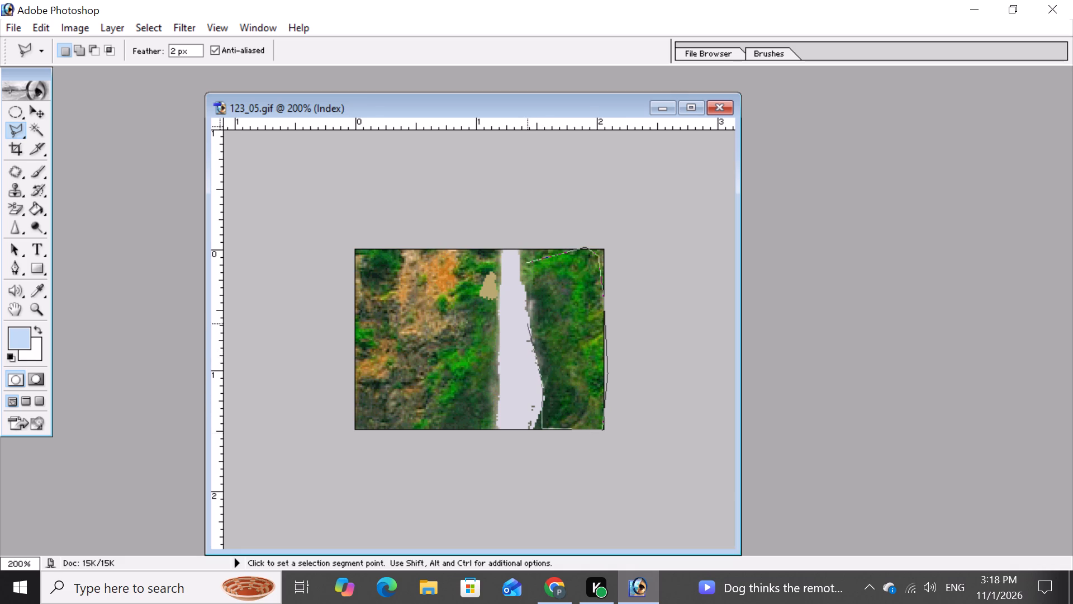
{"action": "left_click", "coordinate": [528, 318]}
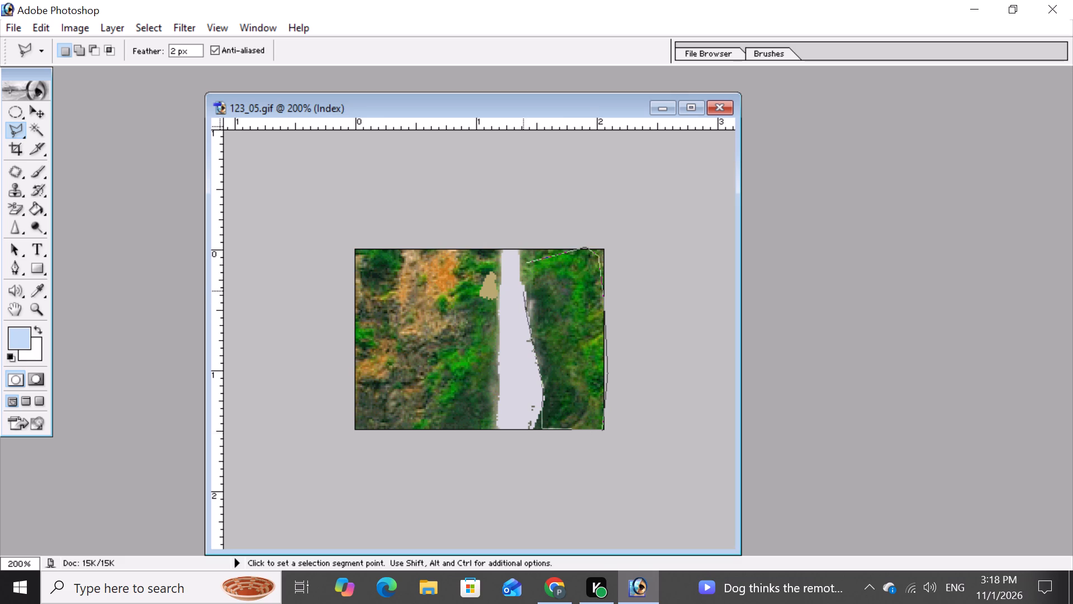
{"action": "left_click", "coordinate": [524, 290]}
{"action": "left_click", "coordinate": [519, 268]}
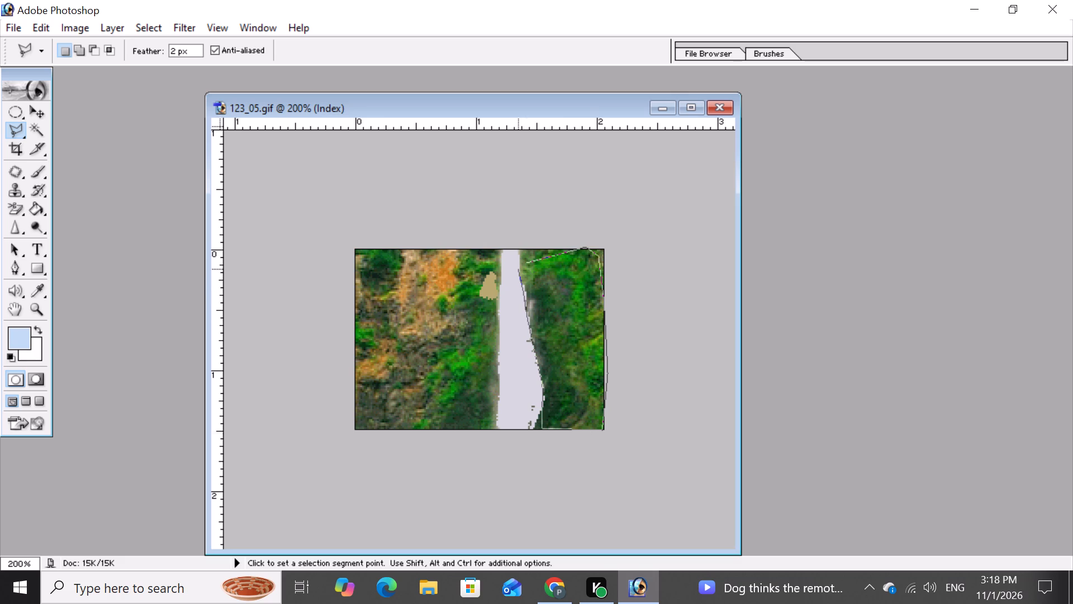
{"action": "left_click", "coordinate": [529, 261]}
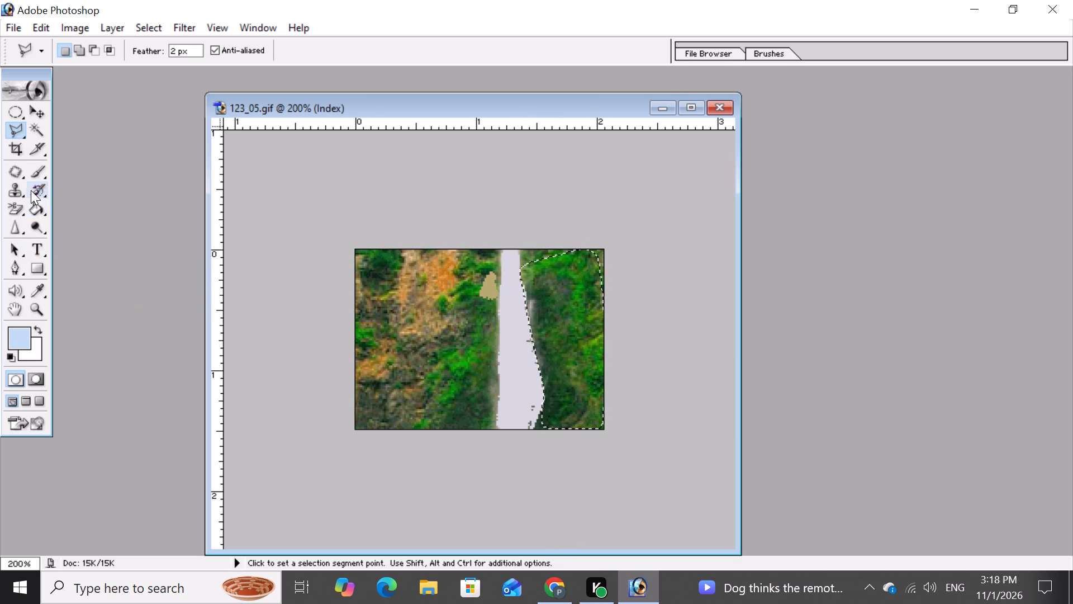
Set the foreground colour to light green 6AE78A.
{"action": "left_click", "coordinate": [23, 338]}
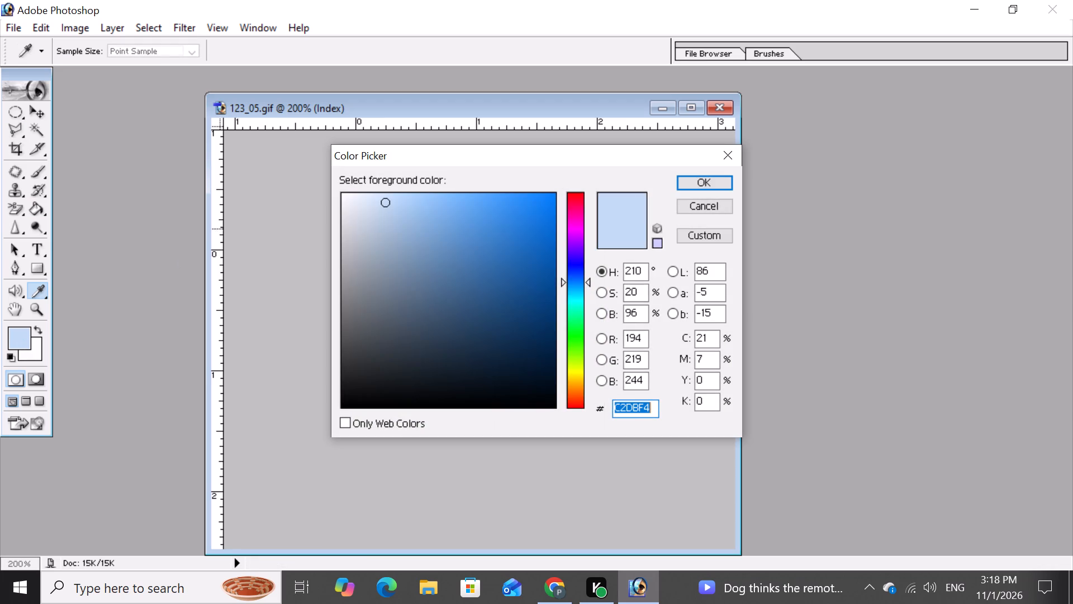
{"action": "left_click", "coordinate": [573, 326]}
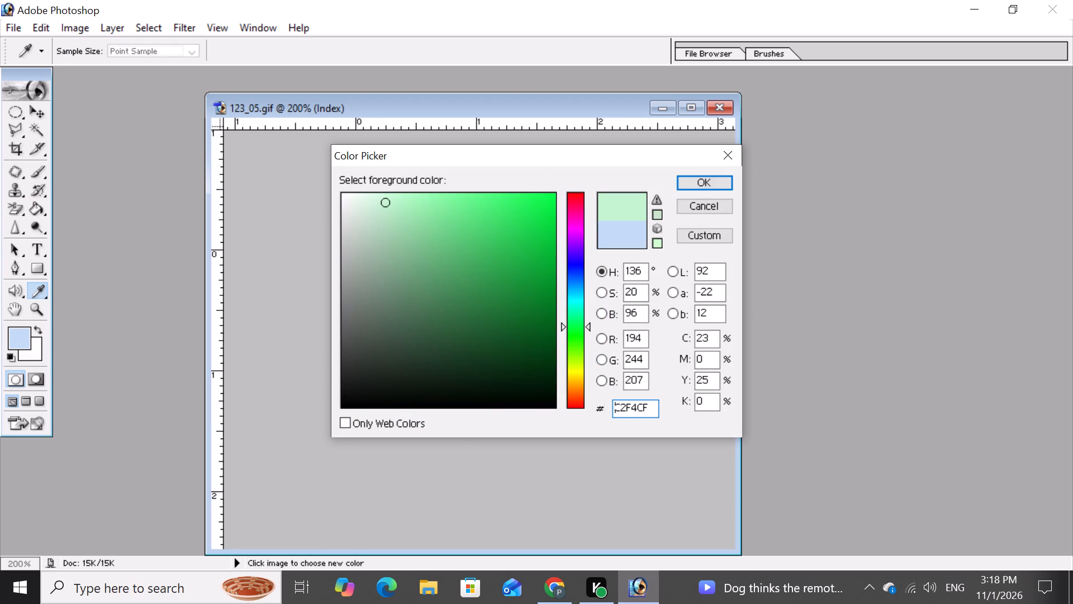
{"action": "left_click", "coordinate": [483, 233]}
{"action": "left_click", "coordinate": [457, 213]}
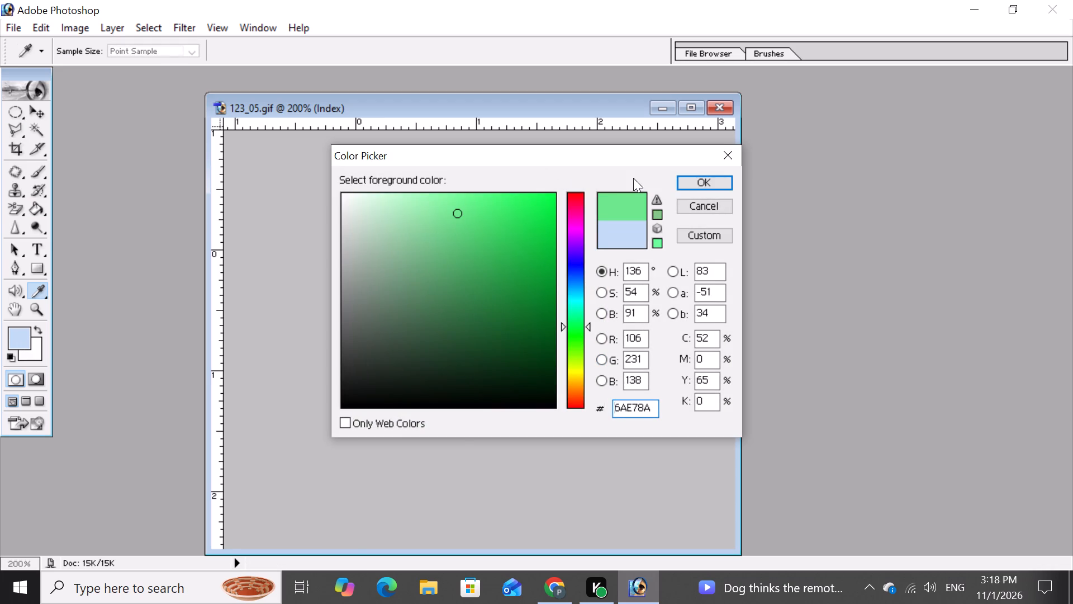
{"action": "left_click", "coordinate": [691, 188]}
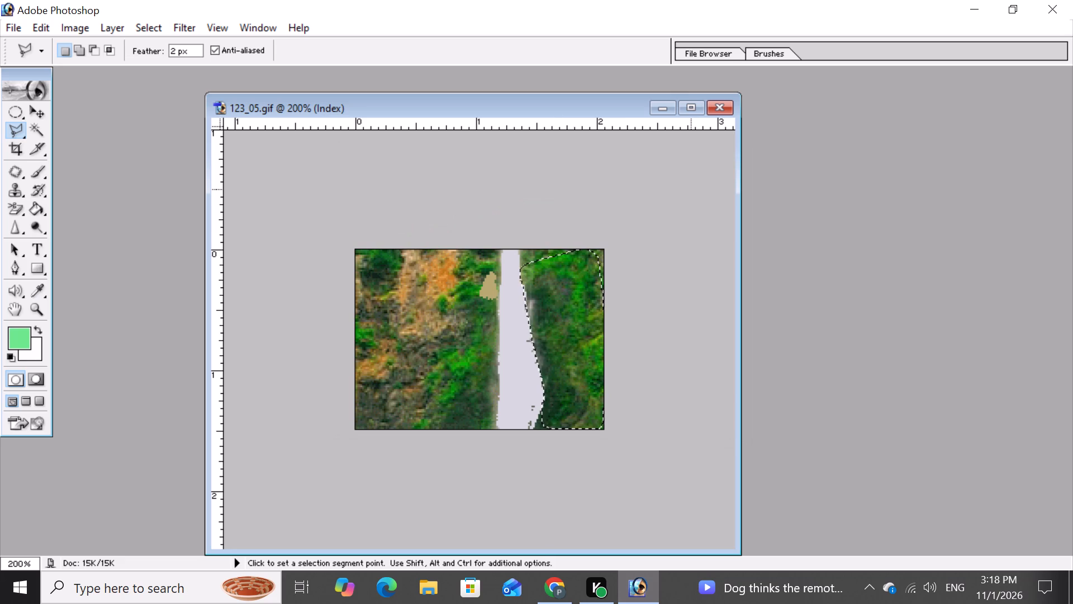
Fill the selected foliage beside the waterfall with the green using the Paint Bucket, repeating the fill around its centre.
{"action": "left_click", "coordinate": [37, 213]}
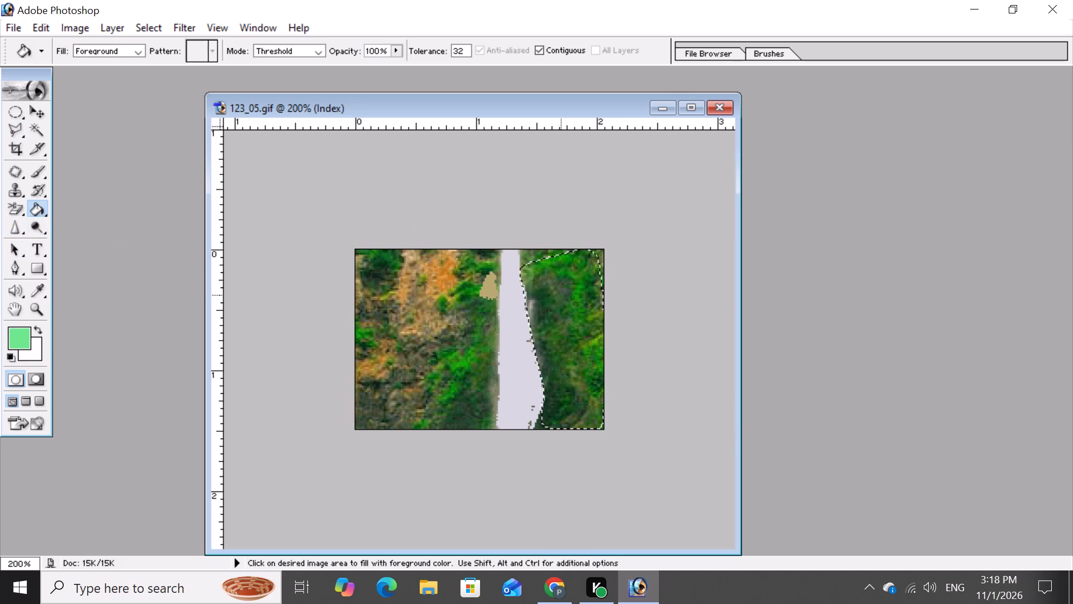
{"action": "left_click", "coordinate": [561, 295]}
{"action": "left_click", "coordinate": [575, 322]}
{"action": "double_click", "coordinate": [575, 322]}
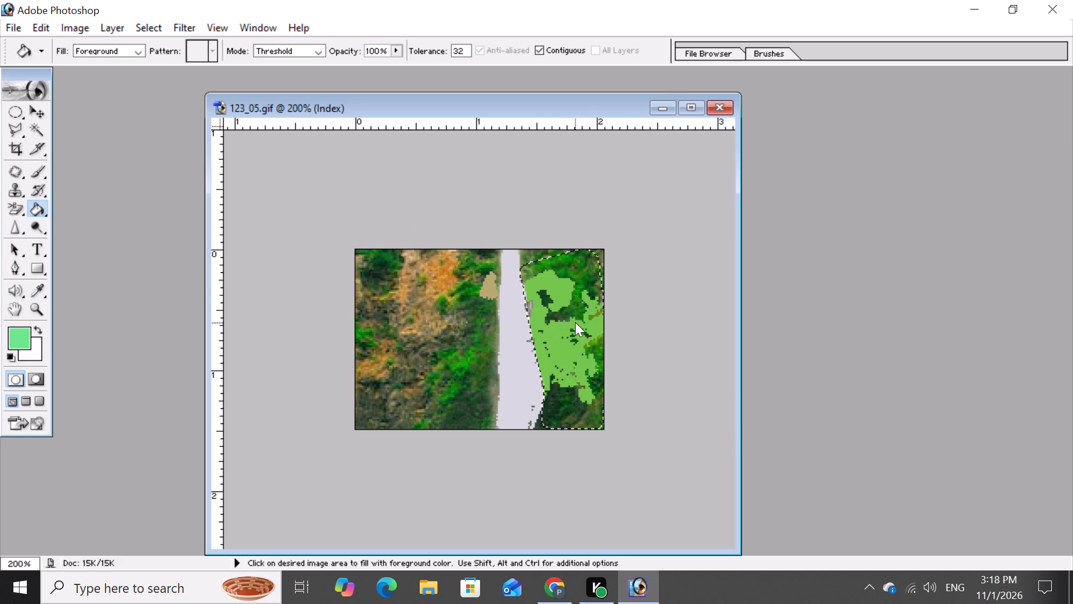
{"action": "triple_click", "coordinate": [575, 322]}
{"action": "left_click", "coordinate": [575, 322]}
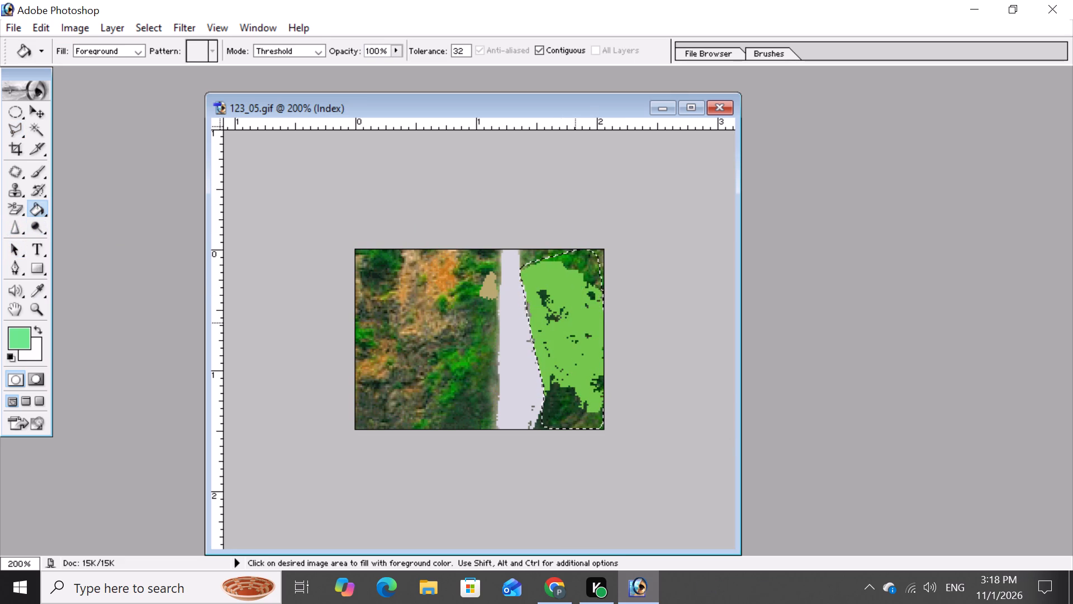
{"action": "triple_click", "coordinate": [575, 322]}
{"action": "triple_click", "coordinate": [575, 322]}
{"action": "triple_click", "coordinate": [575, 322]}
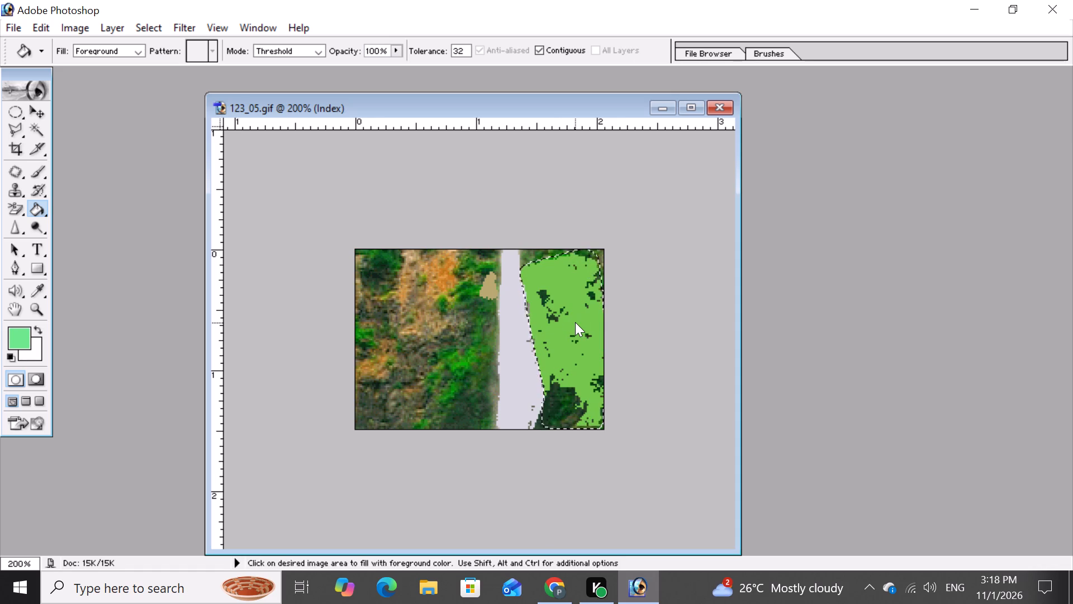
{"action": "left_click", "coordinate": [575, 322]}
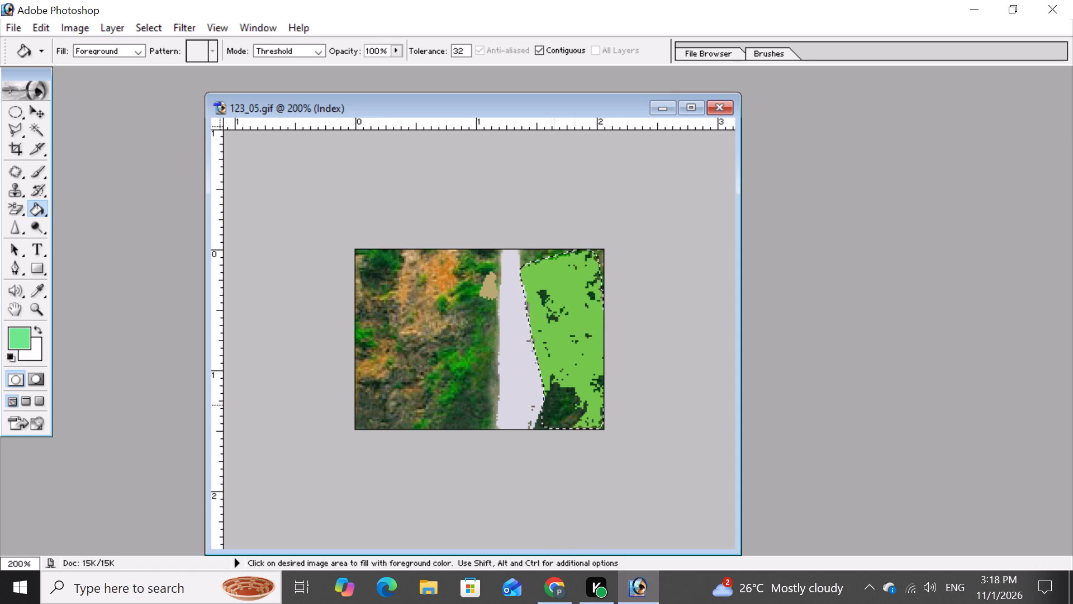
Repeat the green fill on the dark patches in the foliage selection's lower corner by the waterfall and in its upper half.
{"action": "triple_click", "coordinate": [556, 406]}
{"action": "triple_click", "coordinate": [556, 406]}
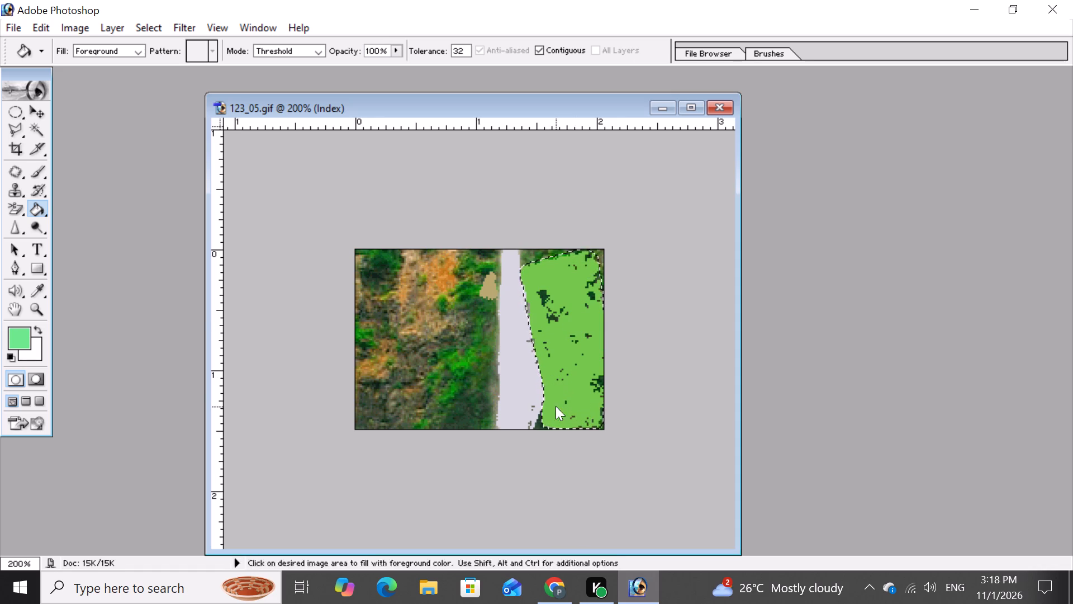
{"action": "left_click", "coordinate": [556, 406]}
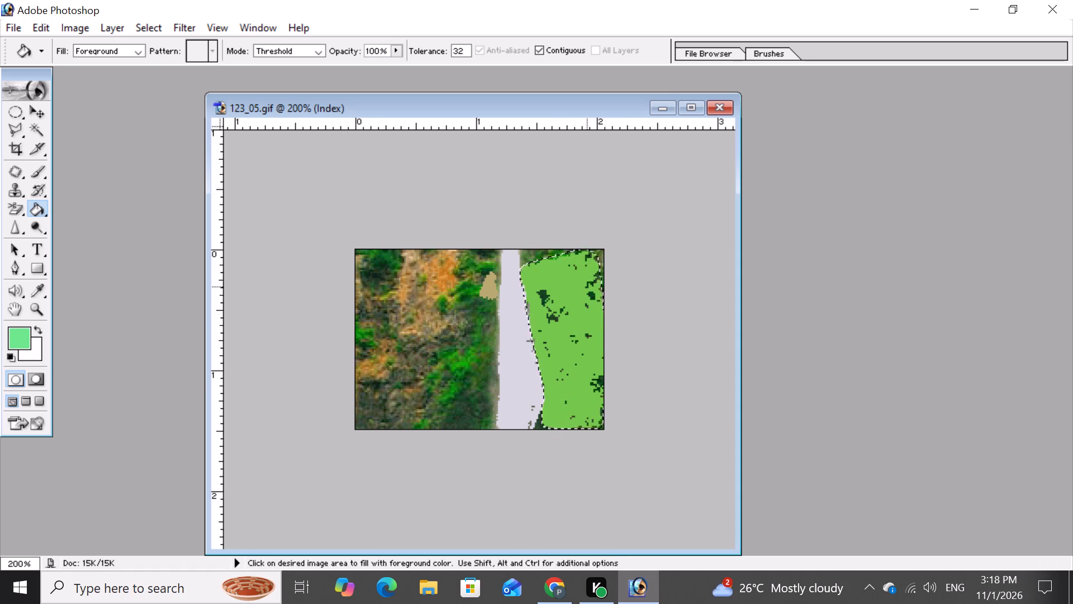
{"action": "left_click", "coordinate": [587, 285]}
{"action": "left_click", "coordinate": [587, 285]}
{"action": "left_click", "coordinate": [587, 285]}
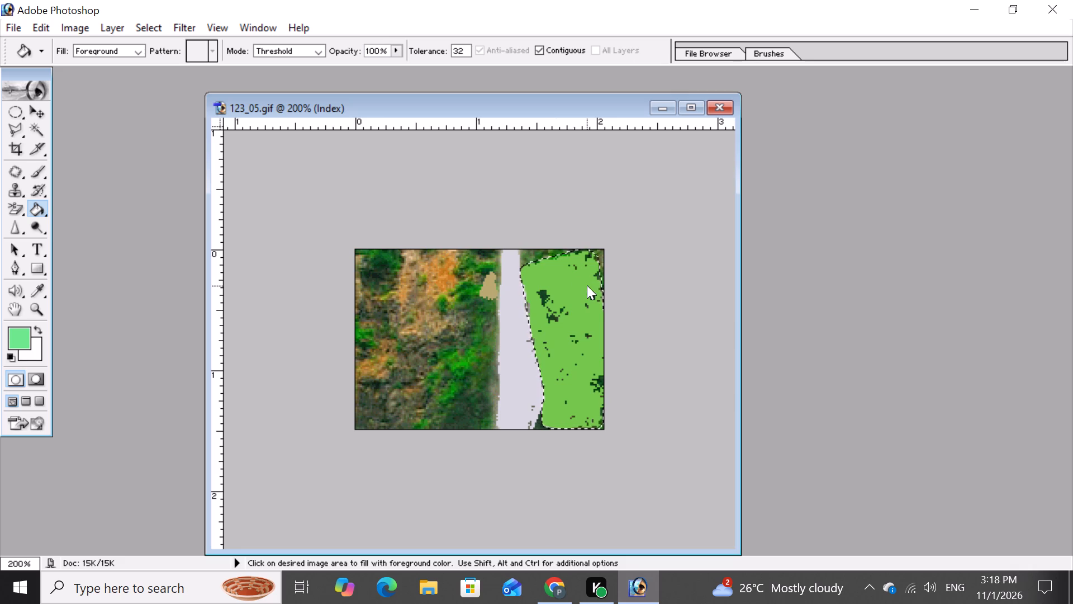
{"action": "triple_click", "coordinate": [544, 302]}
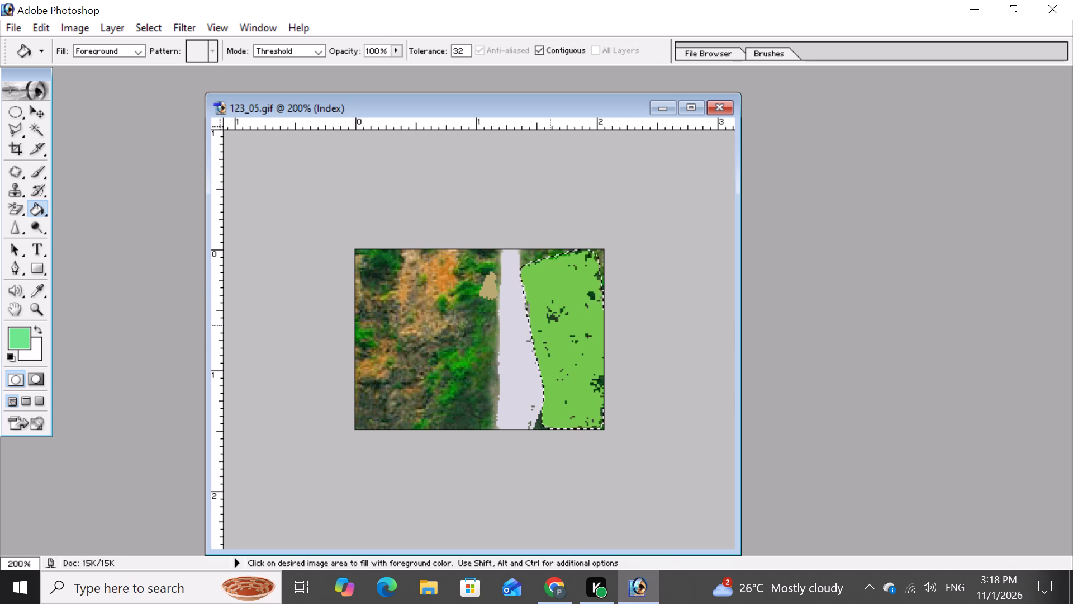
{"action": "triple_click", "coordinate": [550, 324]}
{"action": "double_click", "coordinate": [550, 324]}
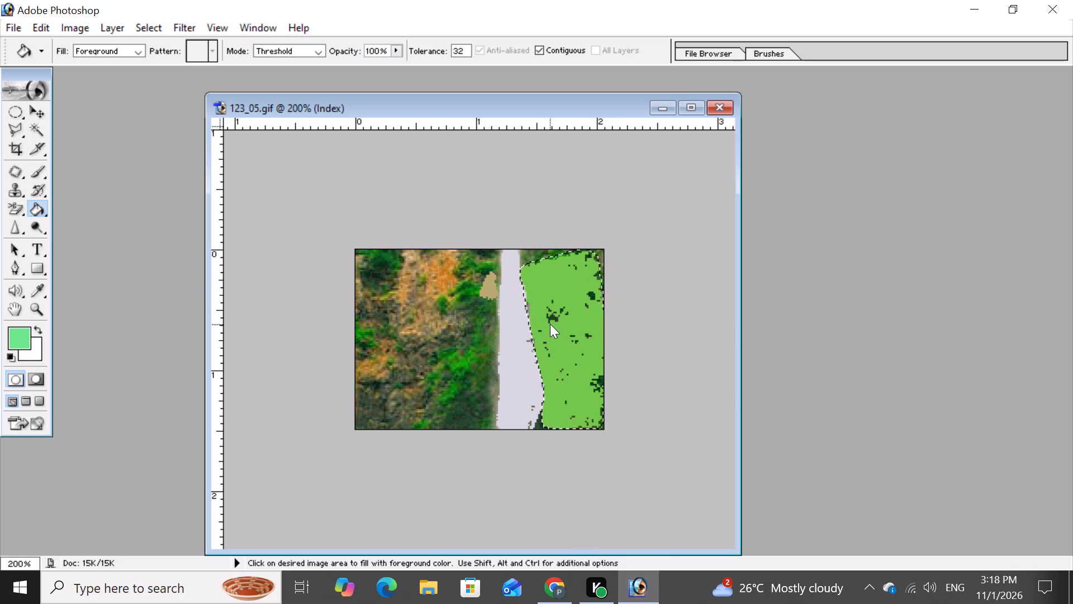
Select the orange-brown rock area across the waterfall from the green fill with the Polygonal Lasso, skirting the small green bush.
{"action": "left_click", "coordinate": [16, 132]}
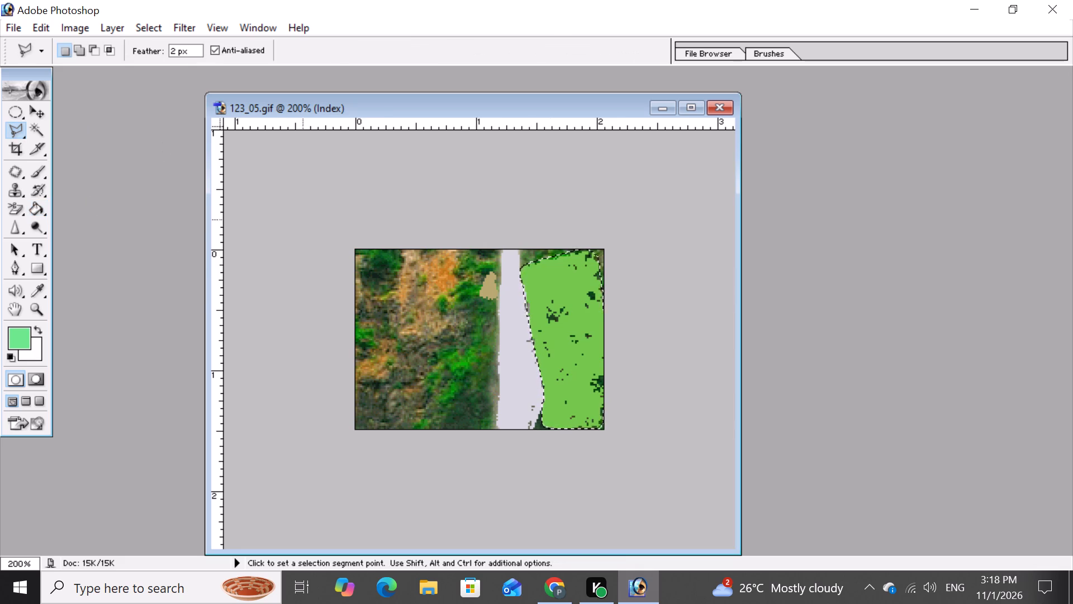
{"action": "left_click", "coordinate": [402, 256]}
{"action": "left_click", "coordinate": [393, 309]}
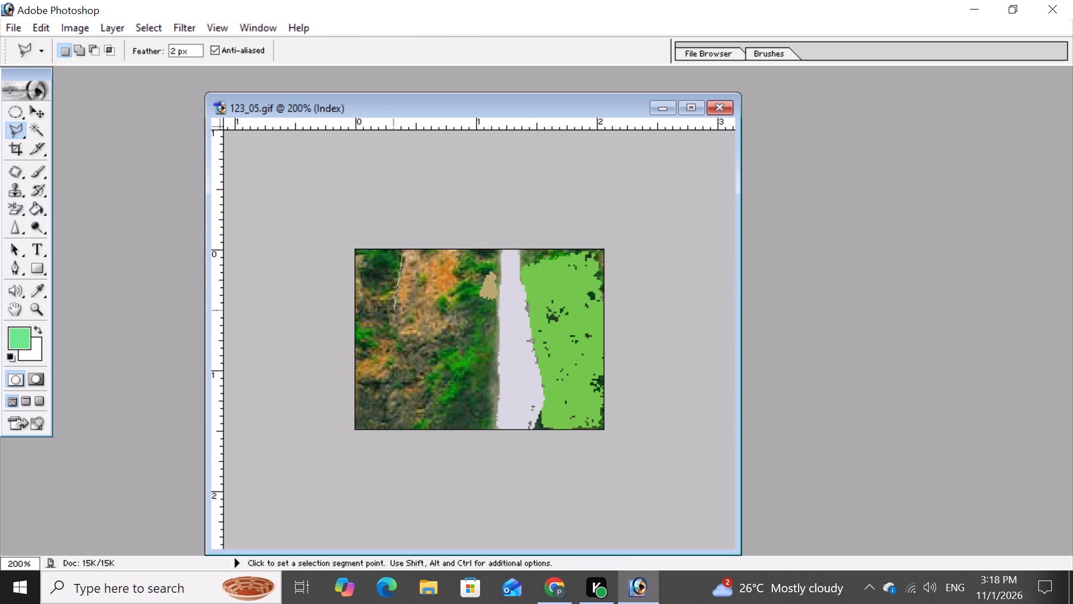
{"action": "left_click", "coordinate": [400, 339]}
{"action": "left_click", "coordinate": [416, 371]}
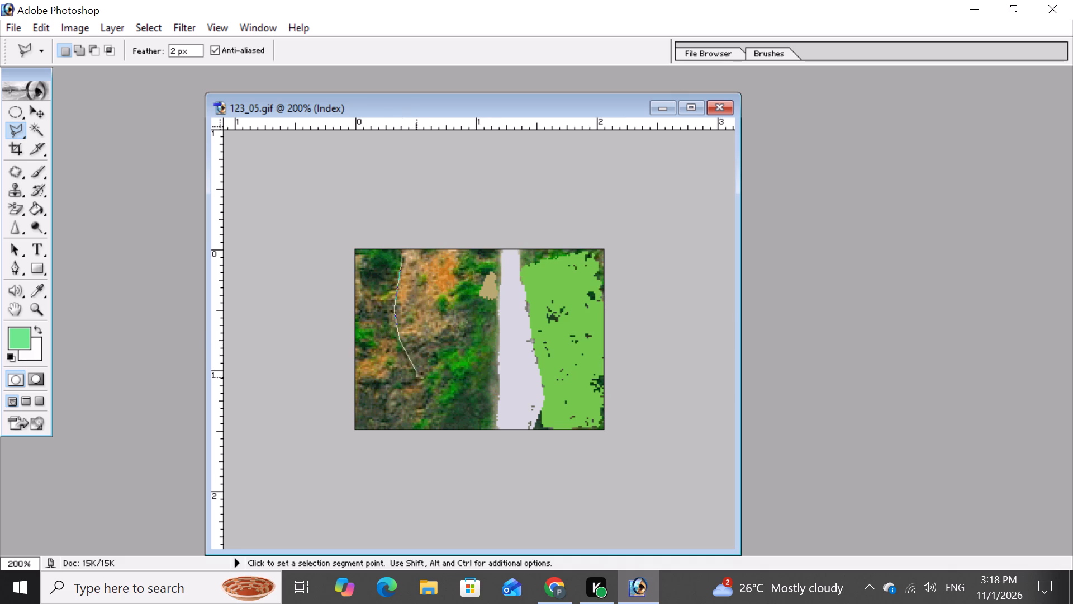
{"action": "left_click", "coordinate": [416, 376]}
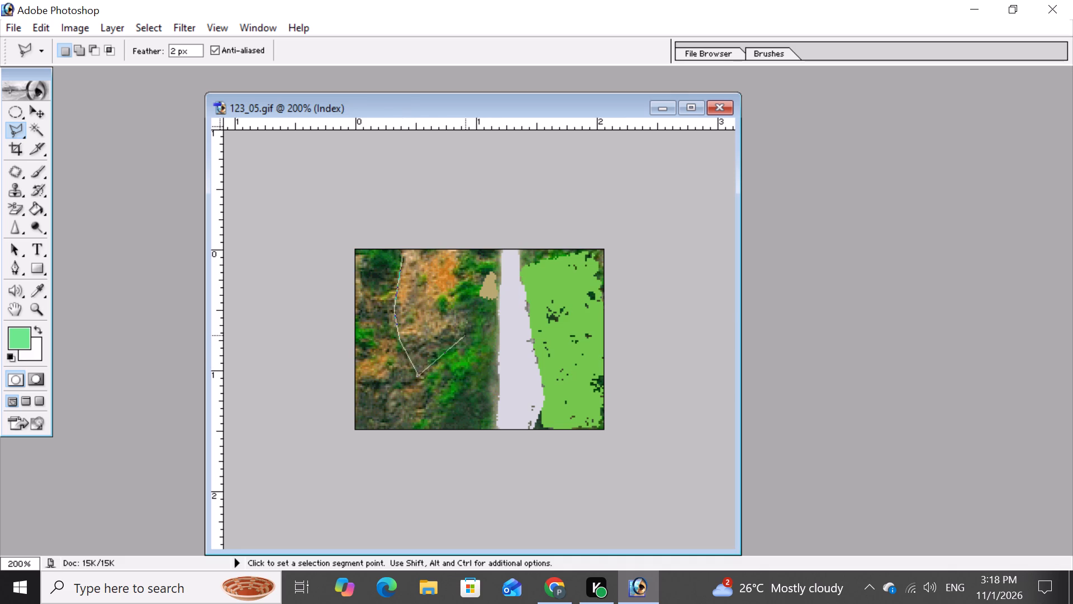
{"action": "left_click", "coordinate": [465, 335]}
{"action": "left_click", "coordinate": [458, 314]}
{"action": "left_click", "coordinate": [437, 313]}
{"action": "left_click", "coordinate": [434, 294]}
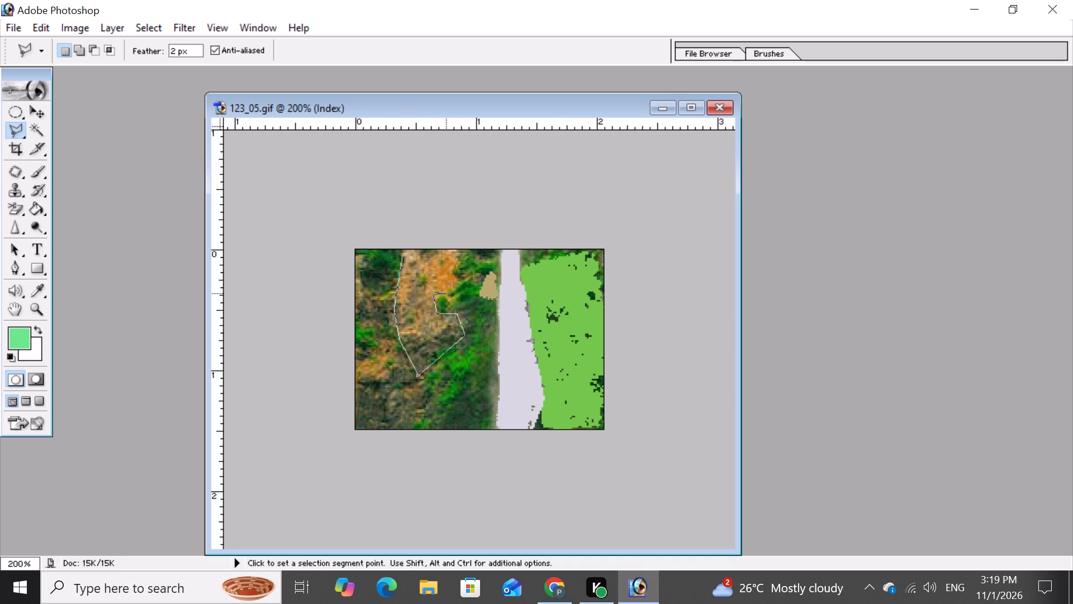
{"action": "left_click", "coordinate": [452, 294]}
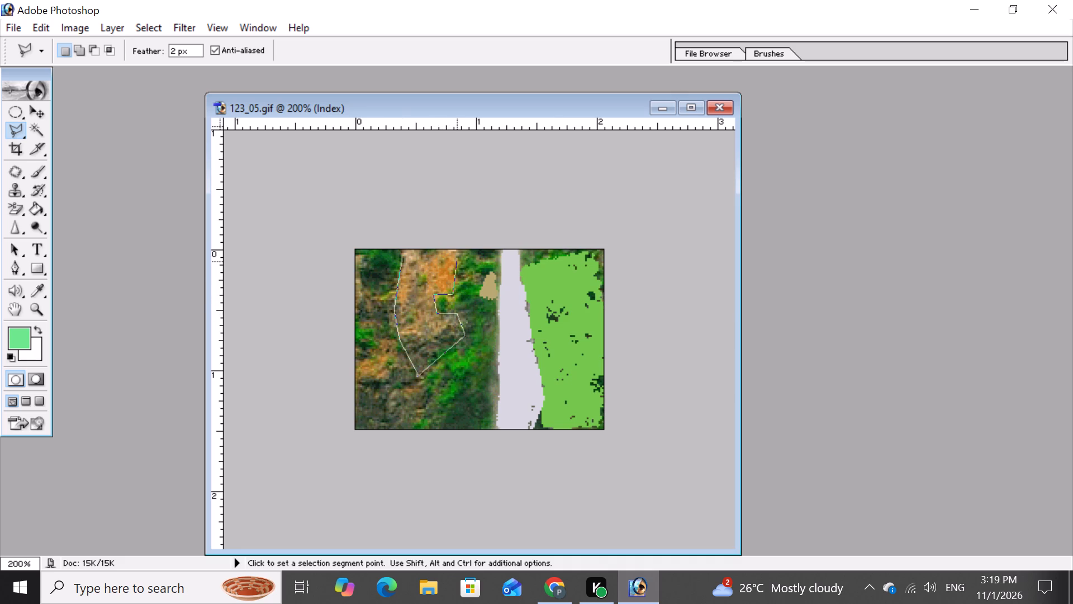
{"action": "left_click", "coordinate": [457, 261]}
{"action": "double_click", "coordinate": [452, 248]}
Sample a tan brown from the upper part of the selected rock as the foreground colour and choose the Paint Bucket.
{"action": "left_click", "coordinate": [31, 270]}
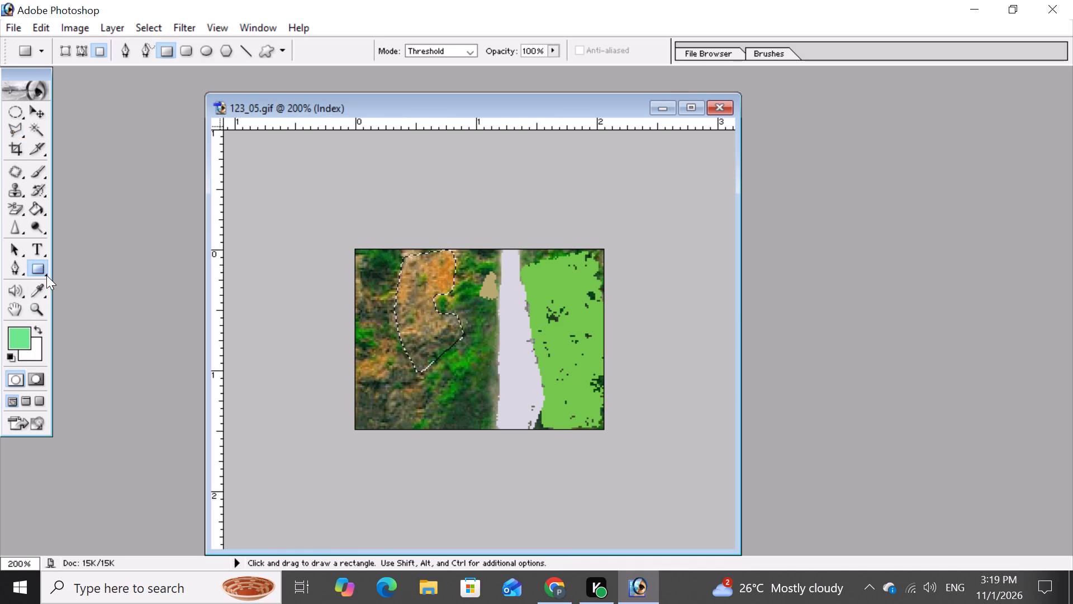
{"action": "left_click", "coordinate": [35, 292]}
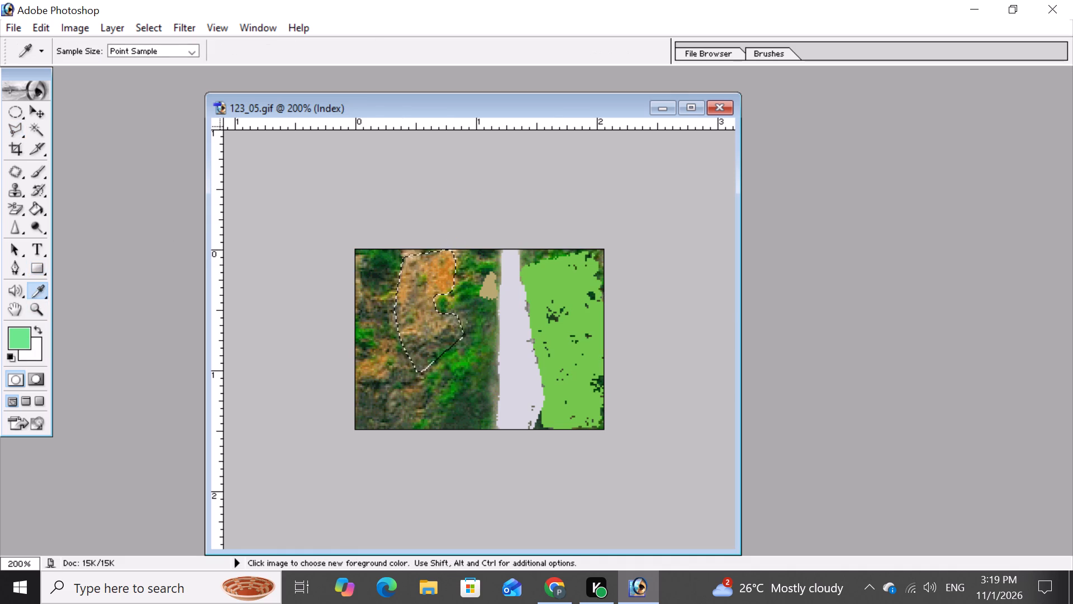
{"action": "left_click", "coordinate": [414, 268]}
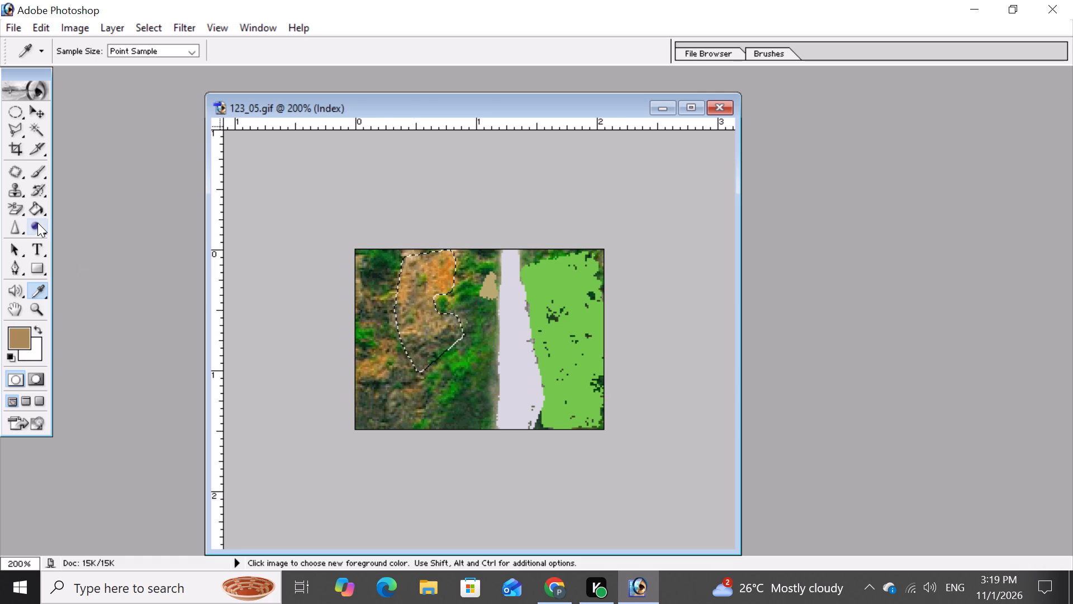
{"action": "left_click", "coordinate": [37, 205]}
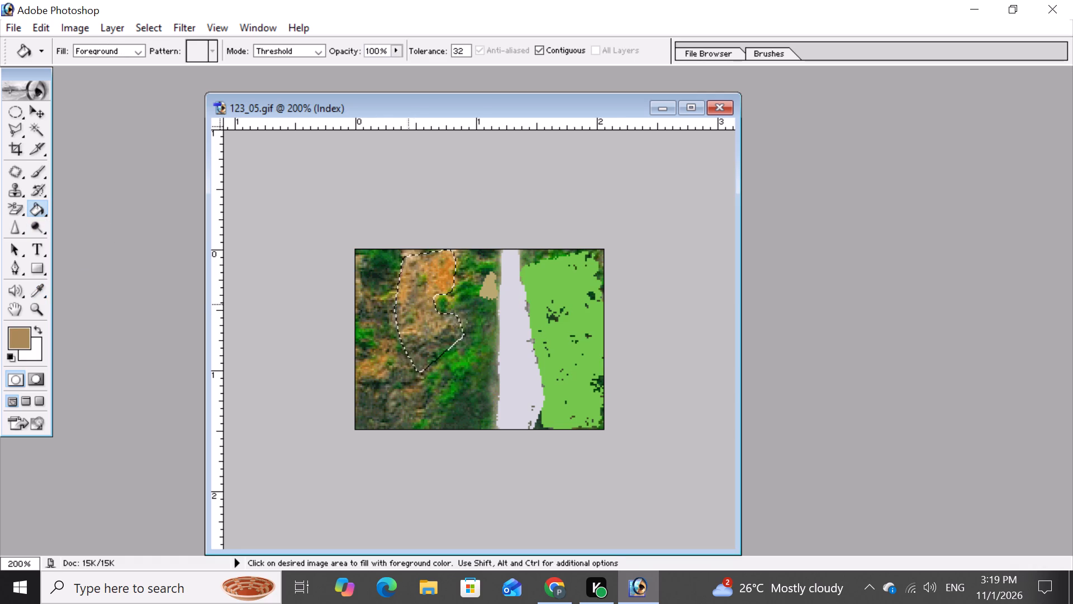
Fill the selected rock area with the tan brown using the Paint Bucket, repeating on its lower part and the leftover dark specks.
{"action": "left_click", "coordinate": [409, 304]}
{"action": "triple_click", "coordinate": [409, 304]}
{"action": "triple_click", "coordinate": [409, 304]}
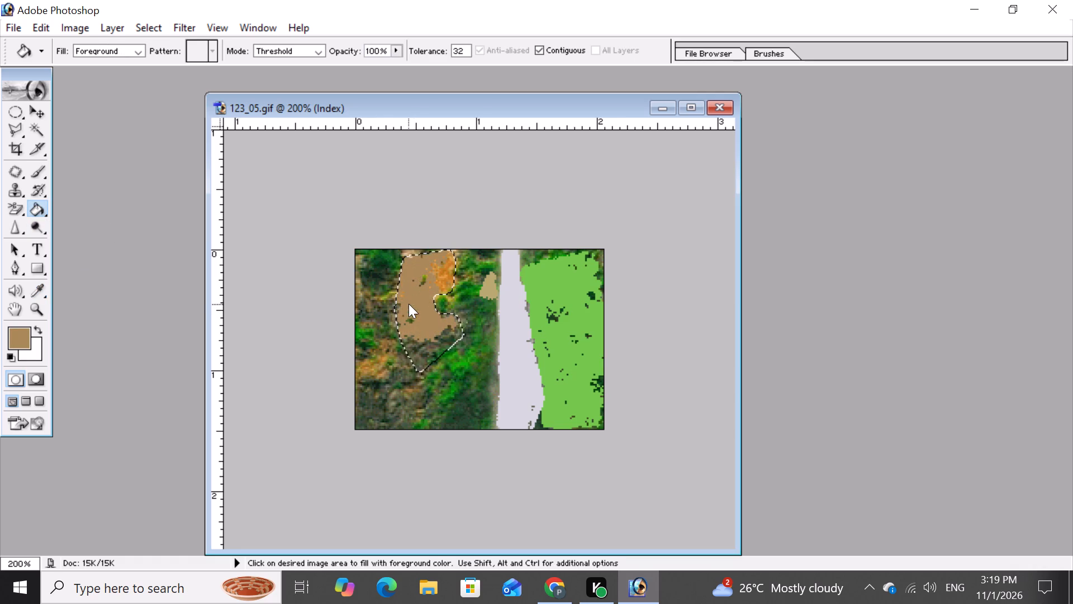
{"action": "triple_click", "coordinate": [409, 304]}
{"action": "double_click", "coordinate": [409, 304]}
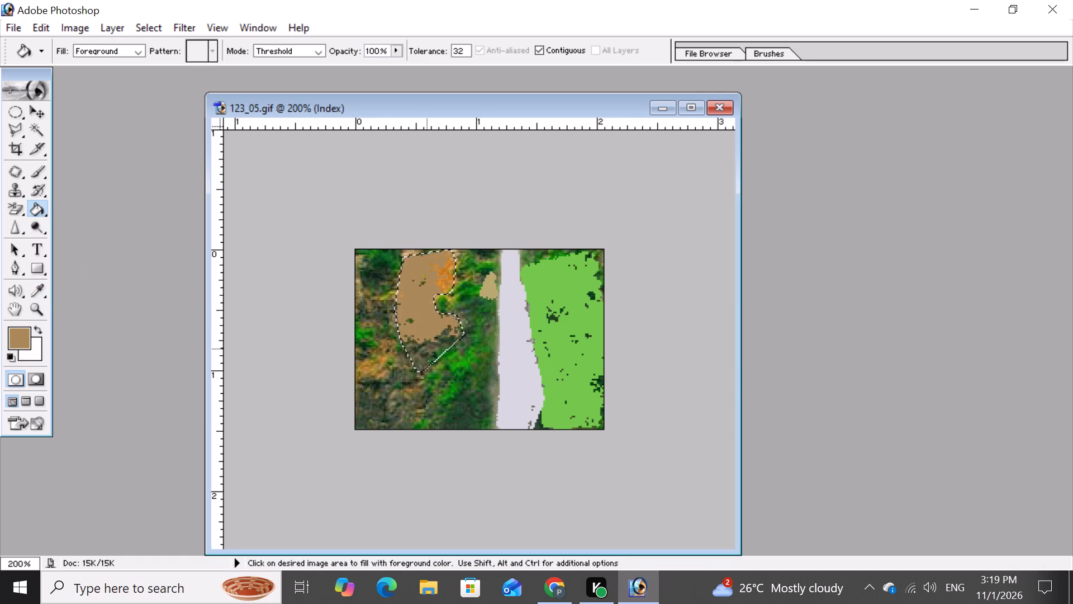
{"action": "left_click", "coordinate": [426, 348]}
{"action": "triple_click", "coordinate": [426, 348]}
{"action": "triple_click", "coordinate": [426, 348]}
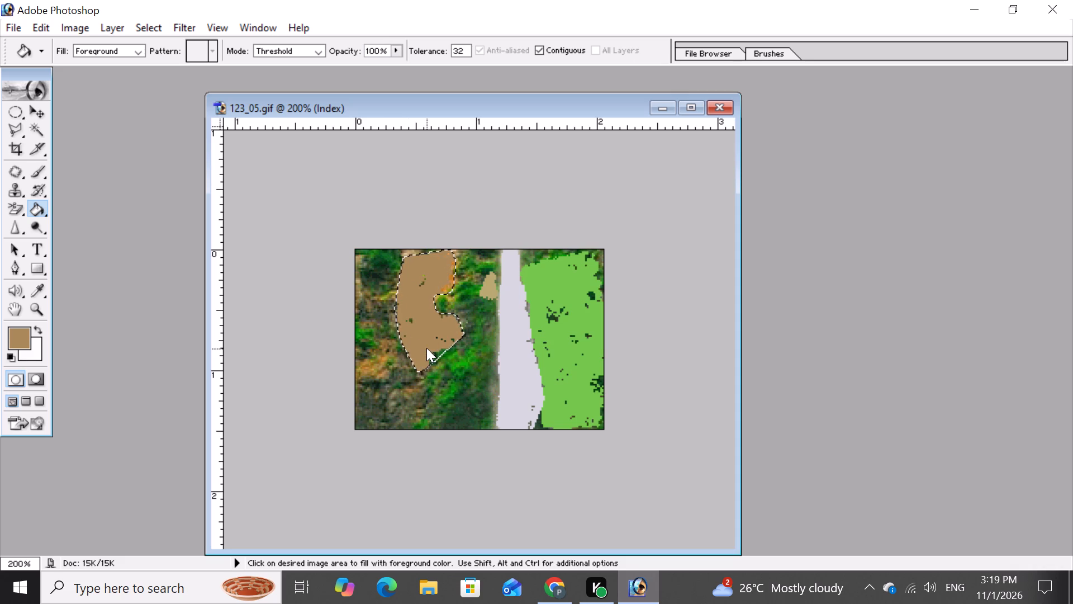
{"action": "left_click", "coordinate": [411, 320]}
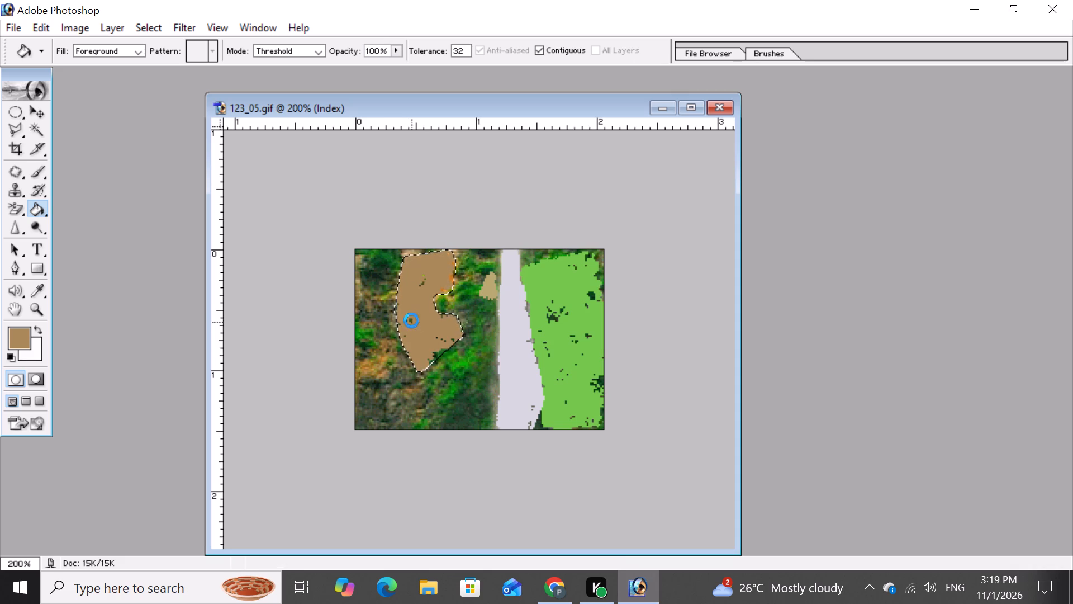
{"action": "left_click", "coordinate": [420, 289]}
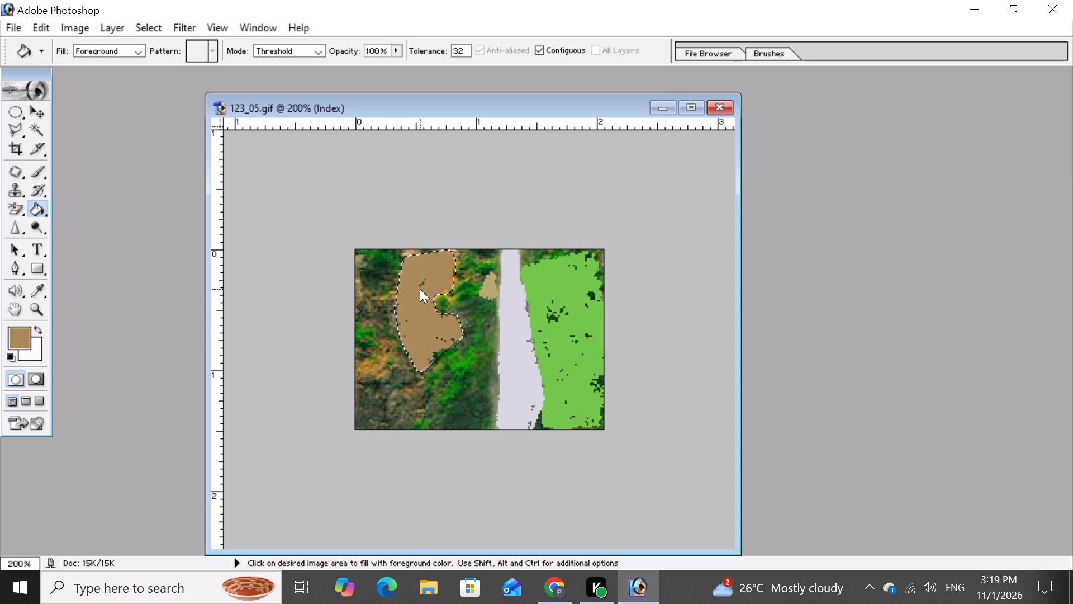
{"action": "left_click", "coordinate": [439, 355]}
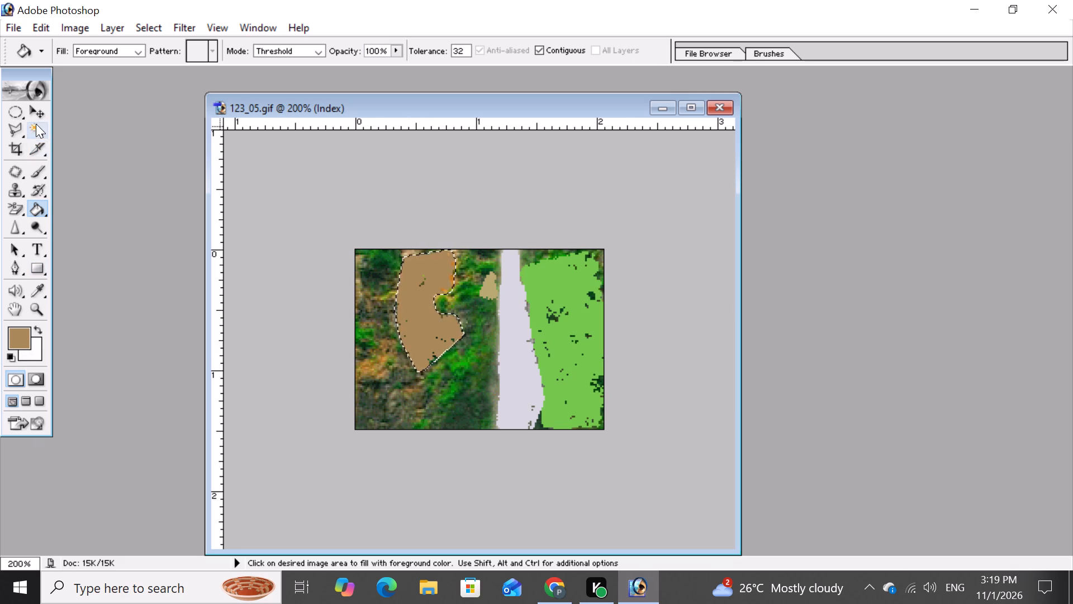
Select the rocky area in the image's lower-left corner, below the tan fill, with the Polygonal Lasso.
{"action": "left_click", "coordinate": [17, 128]}
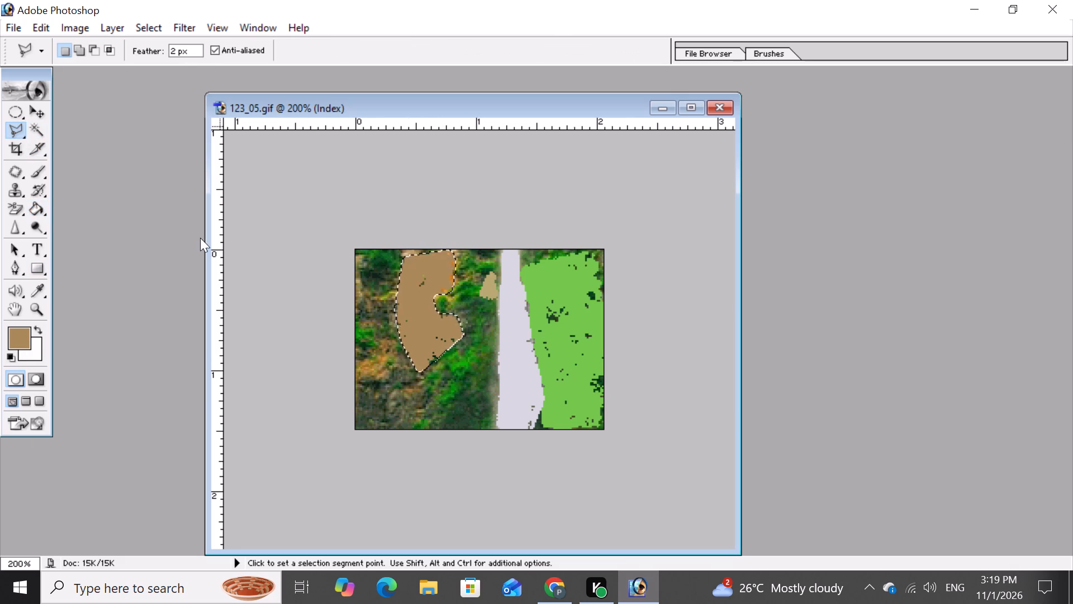
{"action": "left_click_drag", "start_coordinate": [326, 323], "coordinate": [372, 332]}
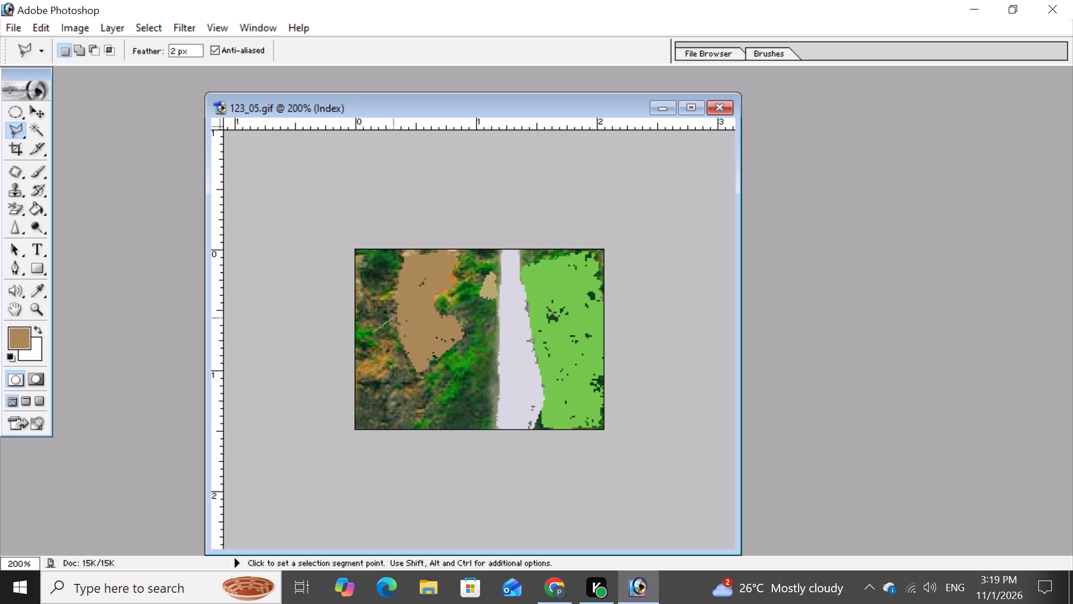
{"action": "left_click", "coordinate": [353, 374]}
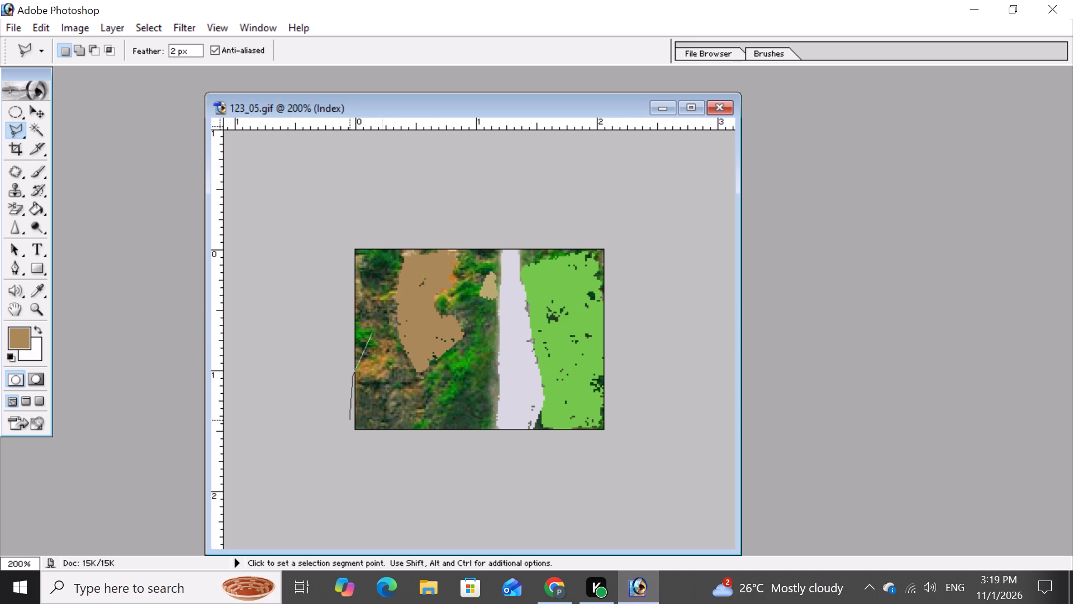
{"action": "left_click", "coordinate": [357, 431]}
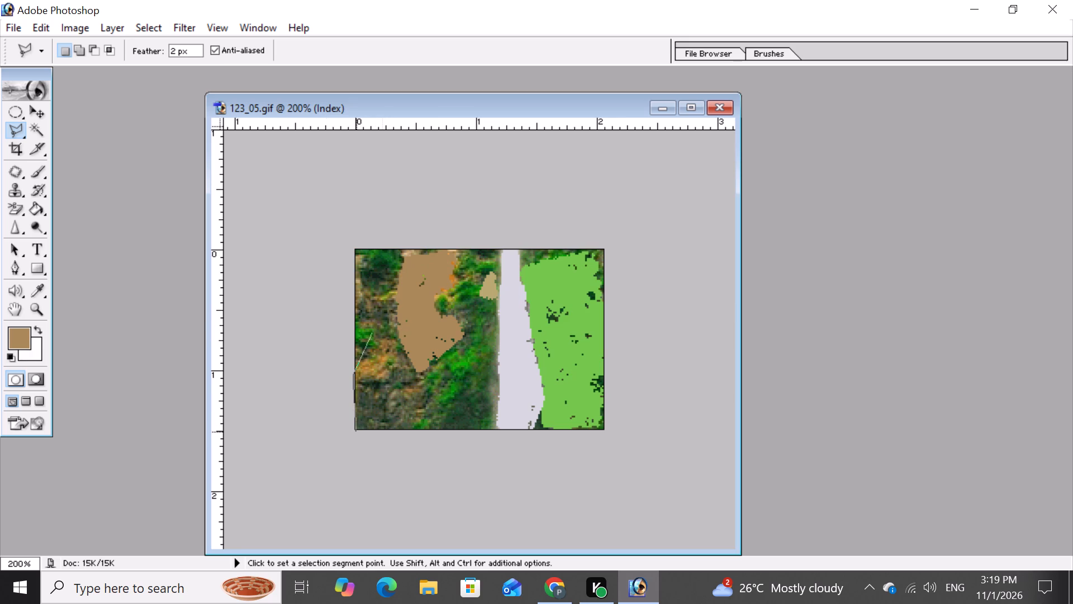
{"action": "left_click", "coordinate": [360, 440]}
{"action": "left_click_drag", "start_coordinate": [429, 431], "coordinate": [419, 424]}
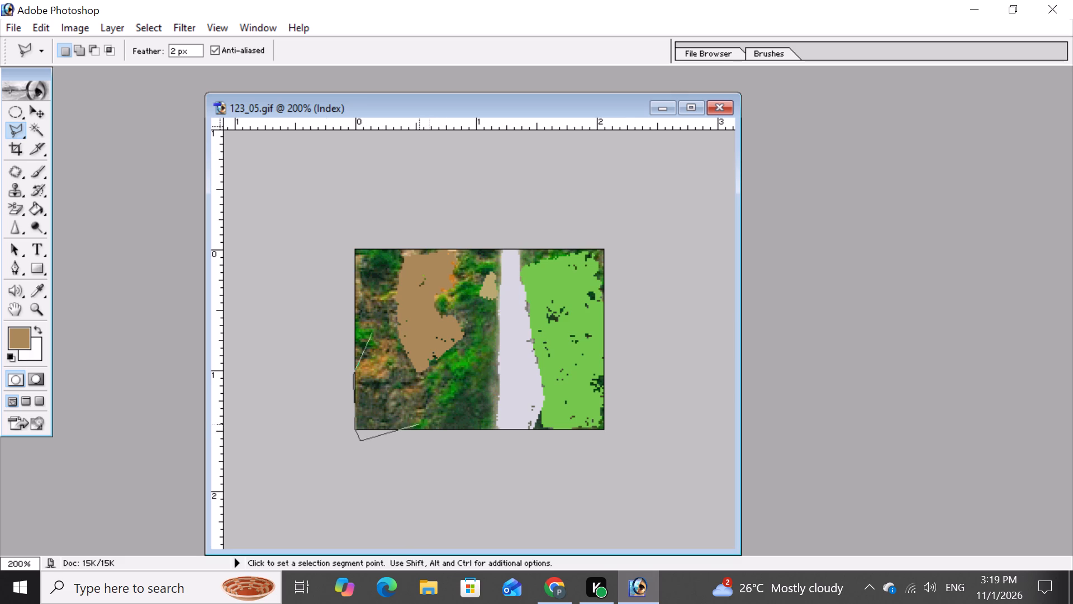
{"action": "left_click_drag", "start_coordinate": [419, 424], "coordinate": [420, 426]}
{"action": "left_click", "coordinate": [420, 426]}
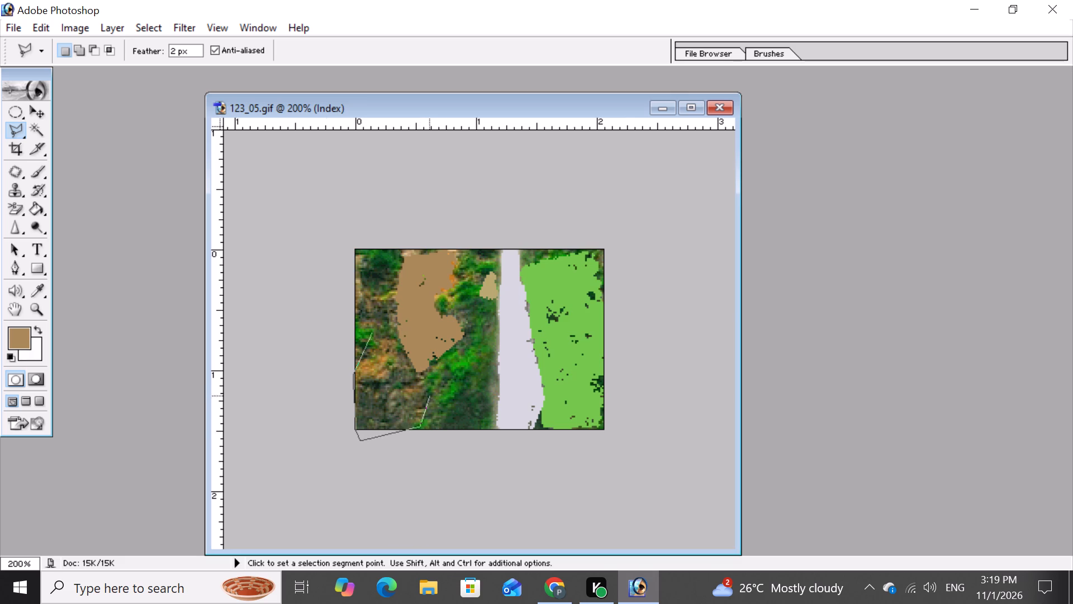
{"action": "left_click", "coordinate": [431, 383]}
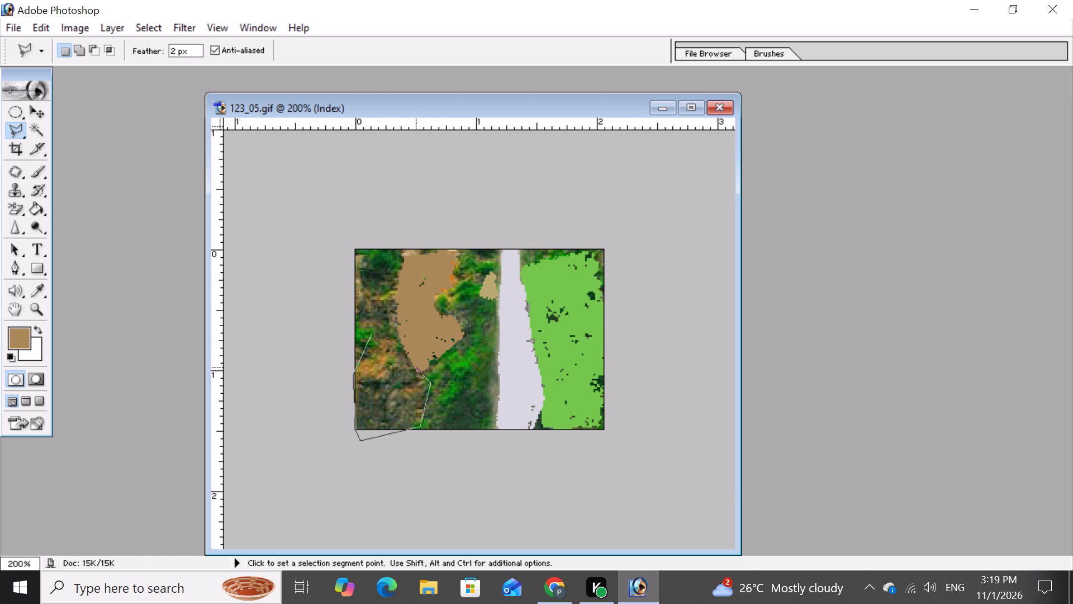
{"action": "left_click", "coordinate": [414, 366]}
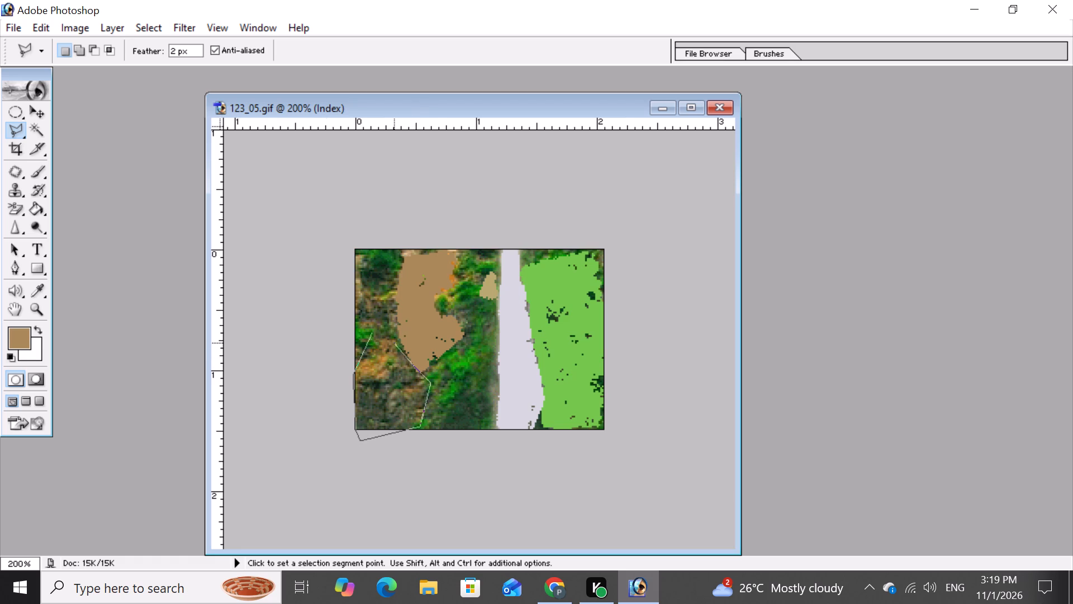
{"action": "left_click", "coordinate": [394, 342]}
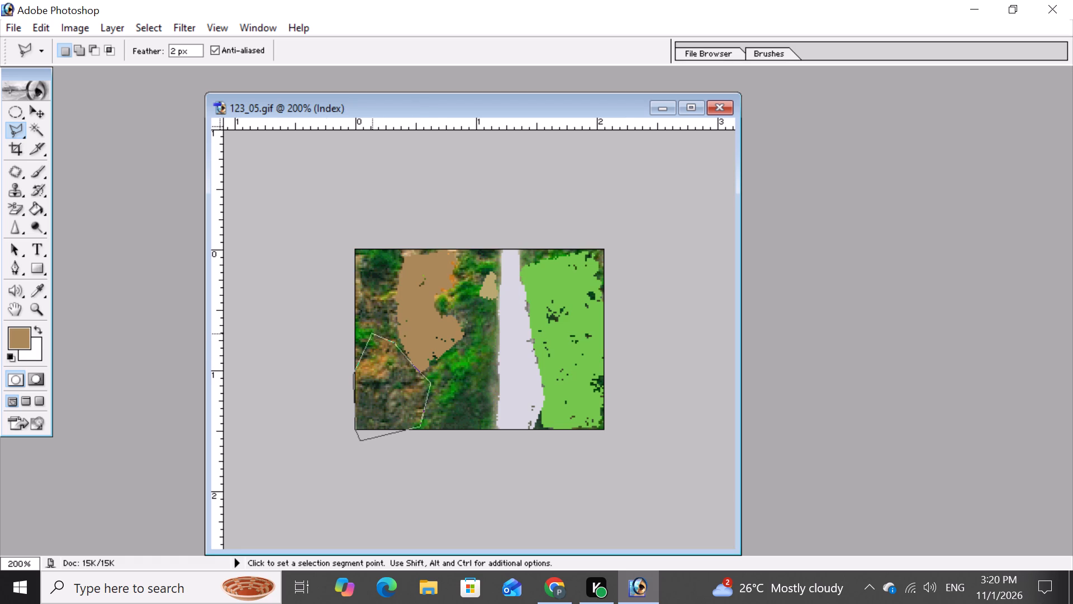
{"action": "left_click", "coordinate": [373, 333]}
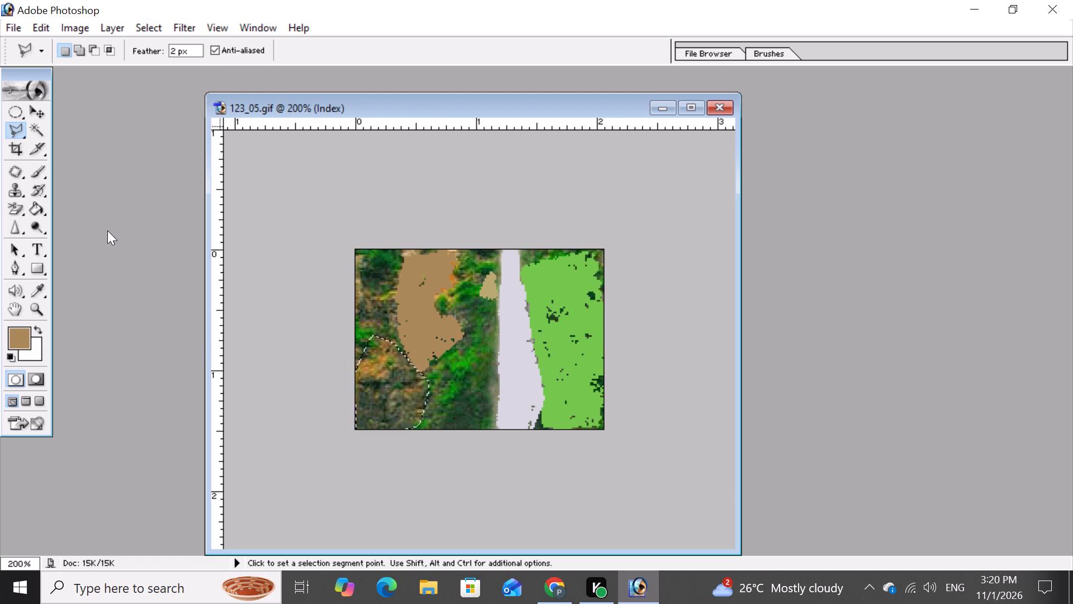
Sample a dark olive from the lower part of the selected rock as the foreground colour and choose the Paint Bucket.
{"action": "left_click", "coordinate": [40, 204]}
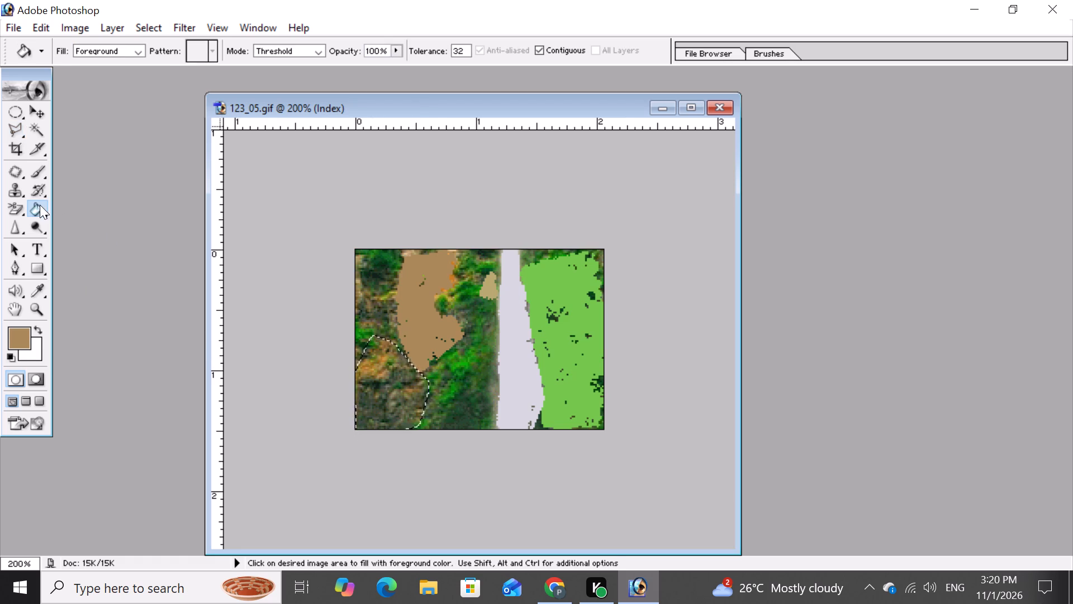
{"action": "left_click", "coordinate": [38, 299]}
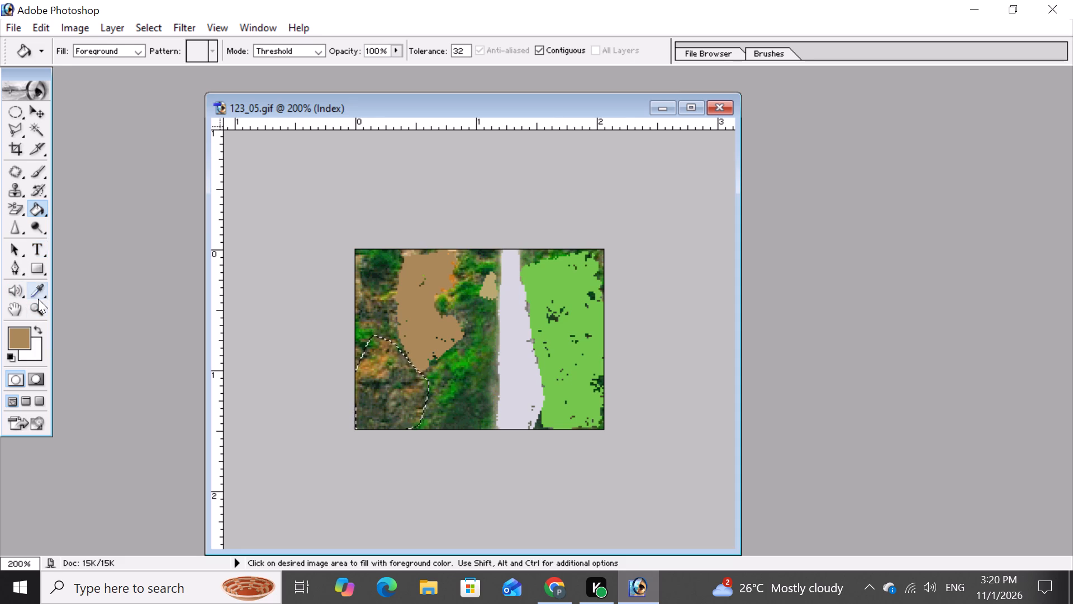
{"action": "left_click", "coordinate": [376, 397]}
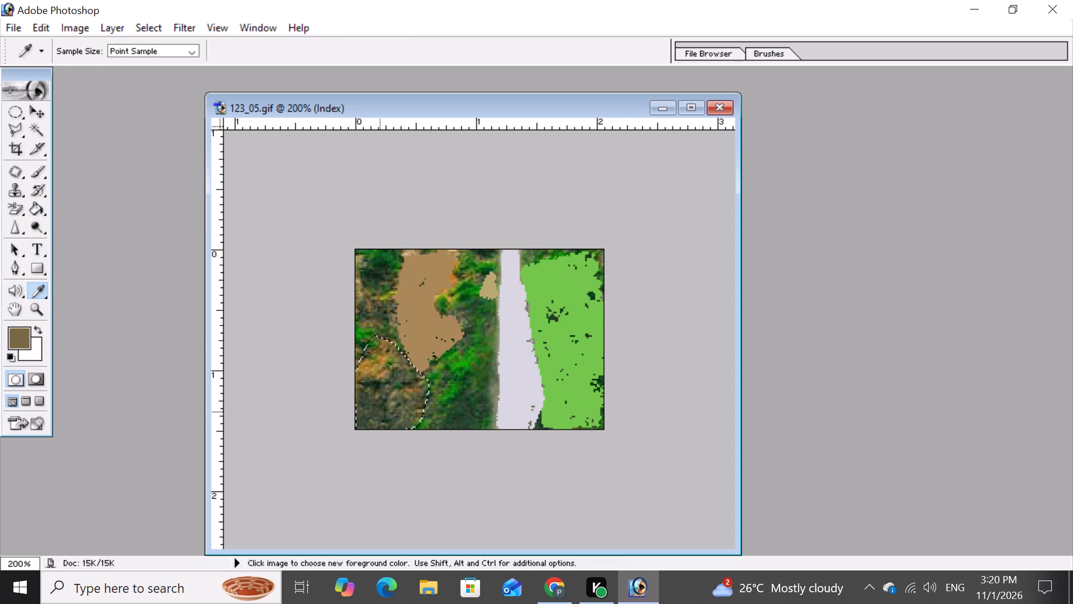
{"action": "left_click", "coordinate": [379, 411]}
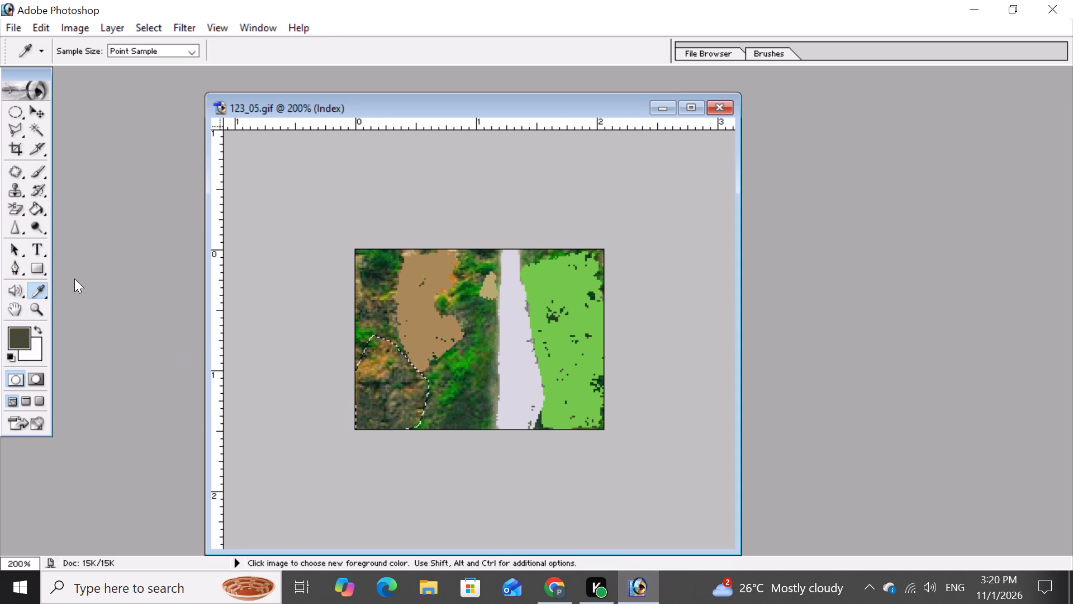
{"action": "left_click", "coordinate": [37, 207]}
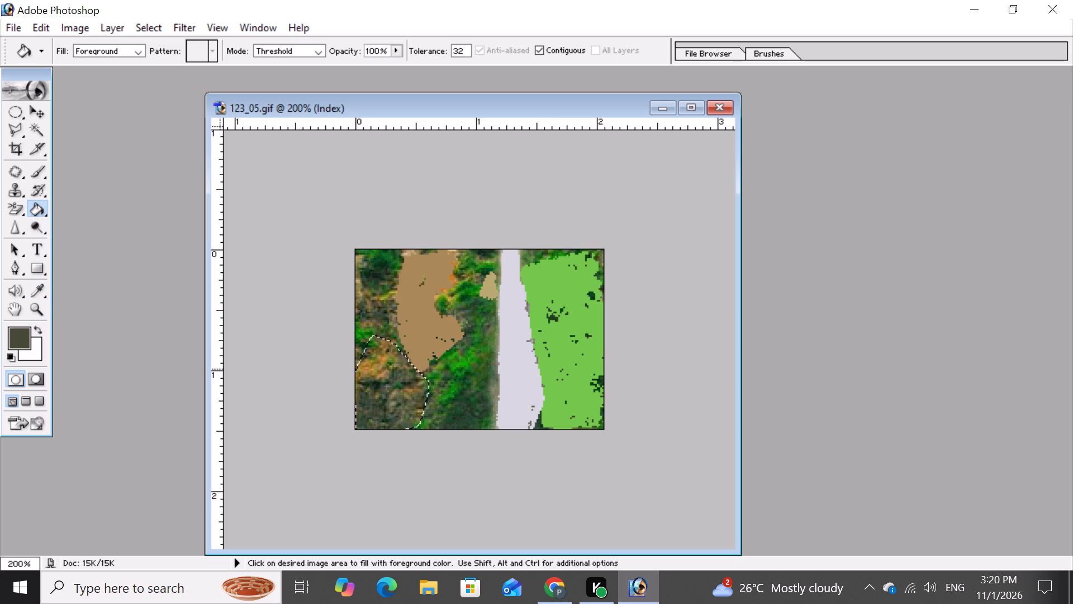
Fill the selected corner rock with the dark olive, repeating over its middle and the orange patches near its top.
{"action": "left_click", "coordinate": [376, 380]}
{"action": "triple_click", "coordinate": [376, 380]}
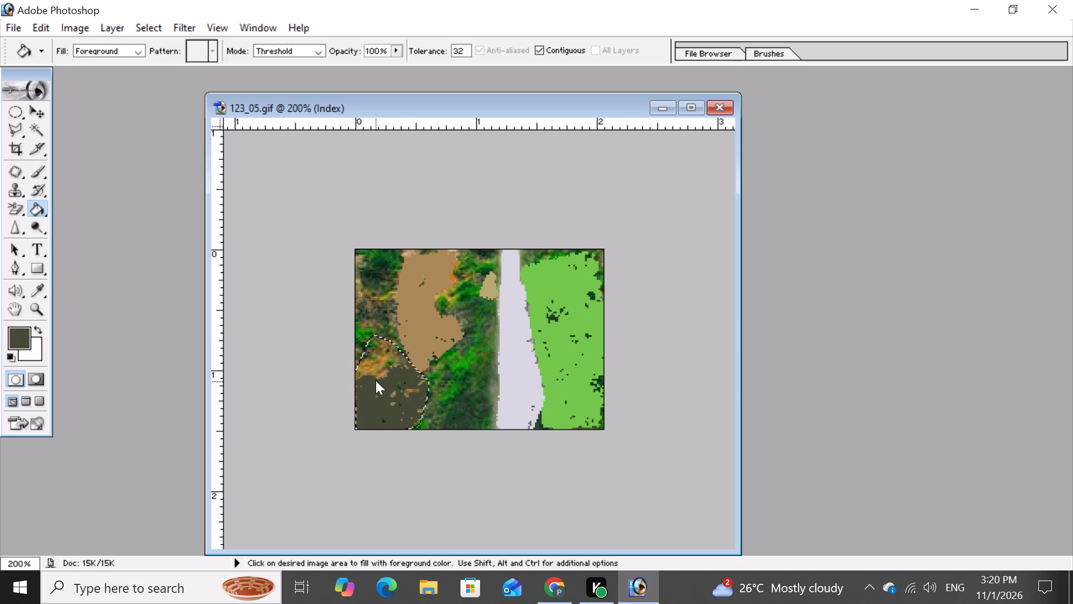
{"action": "triple_click", "coordinate": [376, 380]}
{"action": "double_click", "coordinate": [376, 380]}
{"action": "left_click_drag", "start_coordinate": [376, 380], "coordinate": [368, 354]}
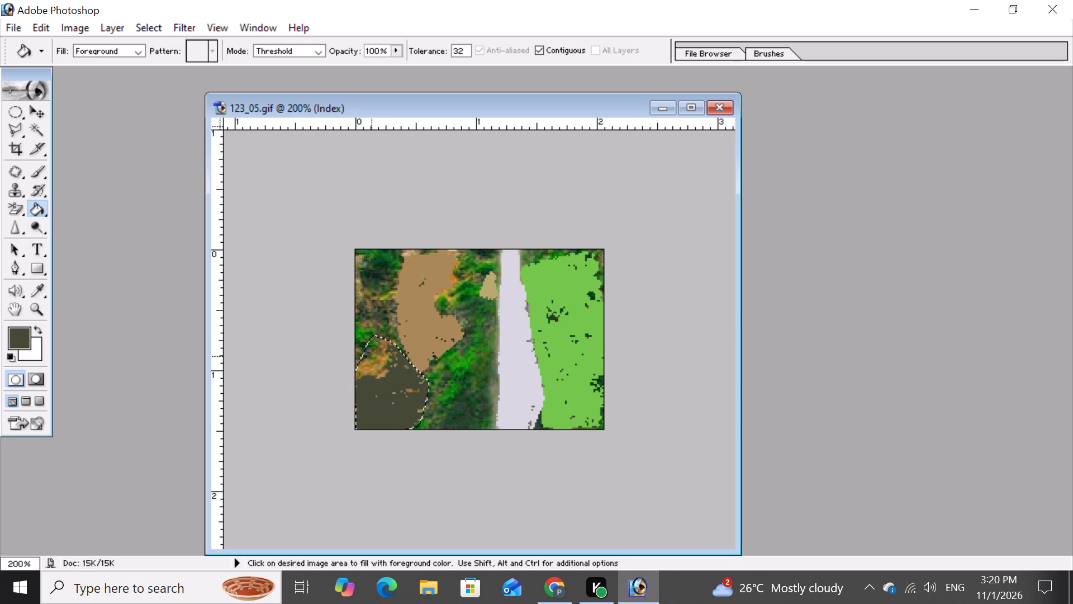
{"action": "double_click", "coordinate": [381, 358]}
{"action": "triple_click", "coordinate": [381, 358]}
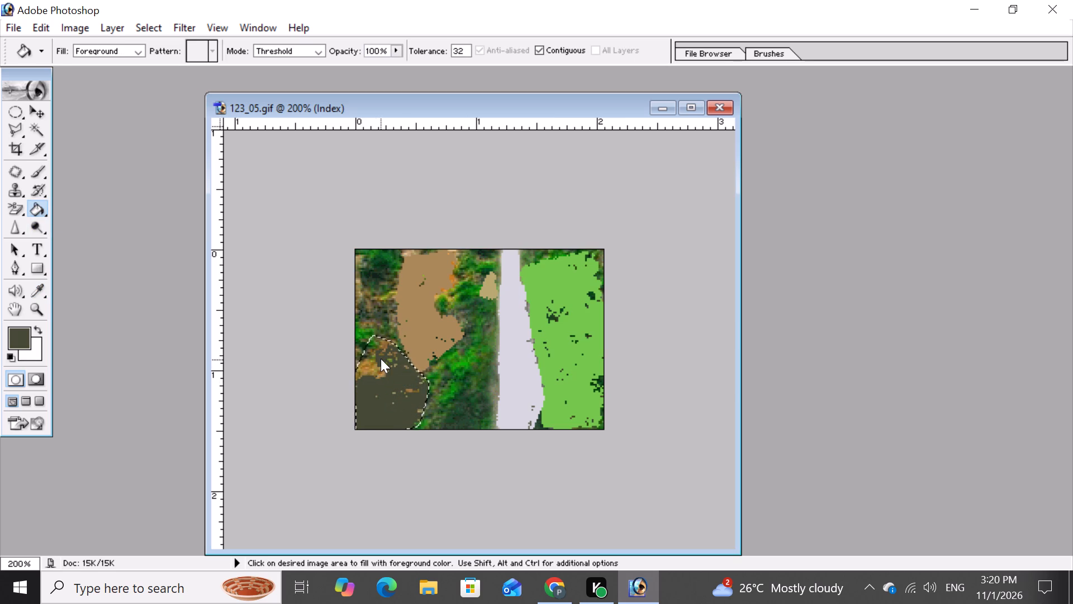
{"action": "left_click", "coordinate": [381, 358]}
{"action": "double_click", "coordinate": [381, 358]}
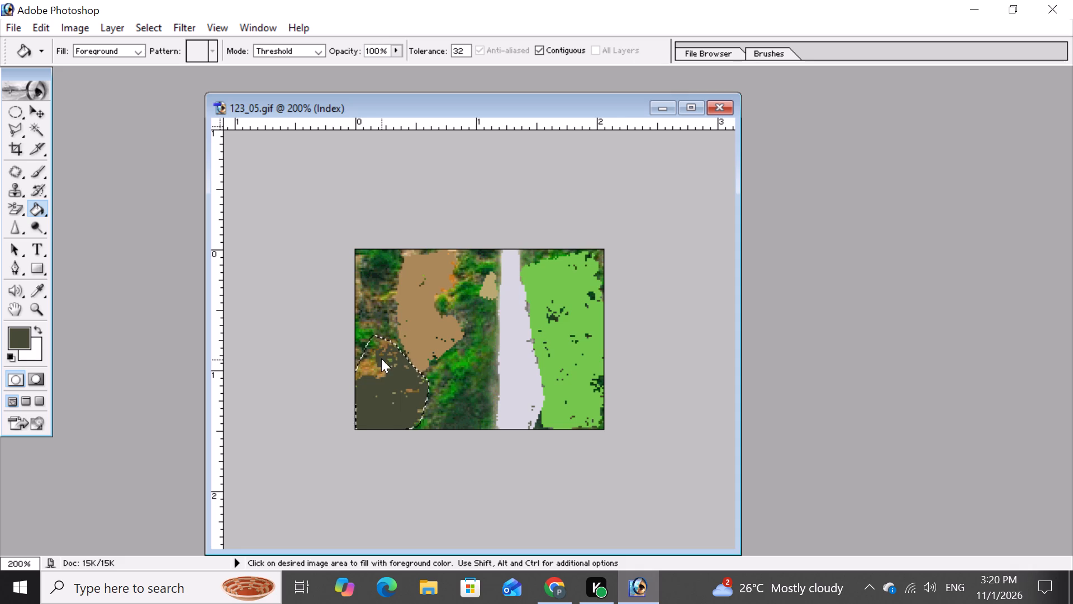
{"action": "left_click", "coordinate": [376, 367]}
{"action": "double_click", "coordinate": [376, 367]}
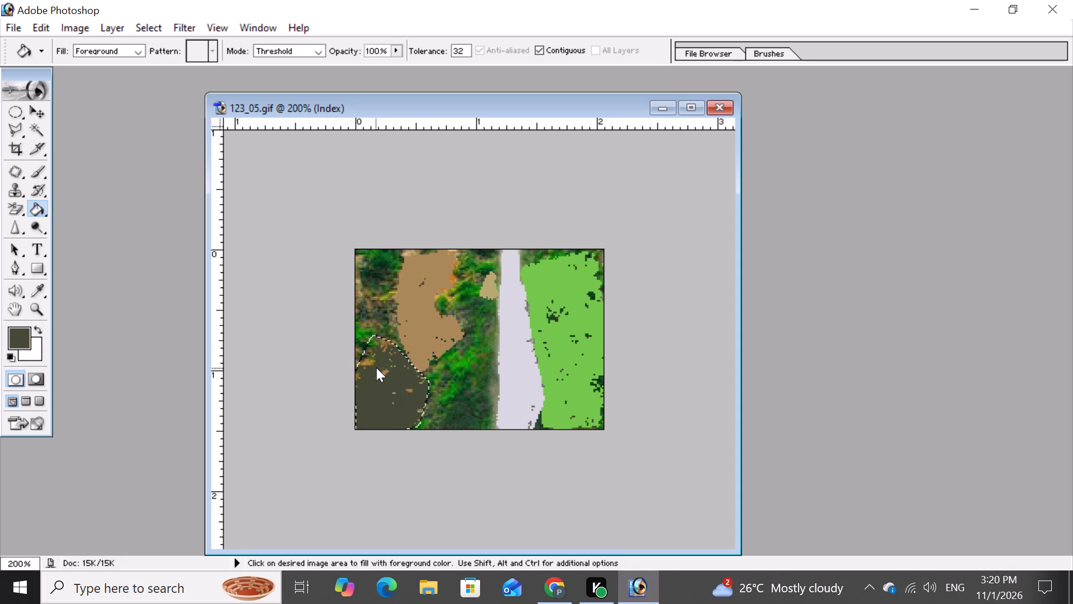
{"action": "double_click", "coordinate": [373, 361]}
Select the foliage strip between the tan rock and the waterfall, from the image's top edge to its bottom edge, with the Polygonal Lasso.
{"action": "left_click", "coordinate": [13, 136]}
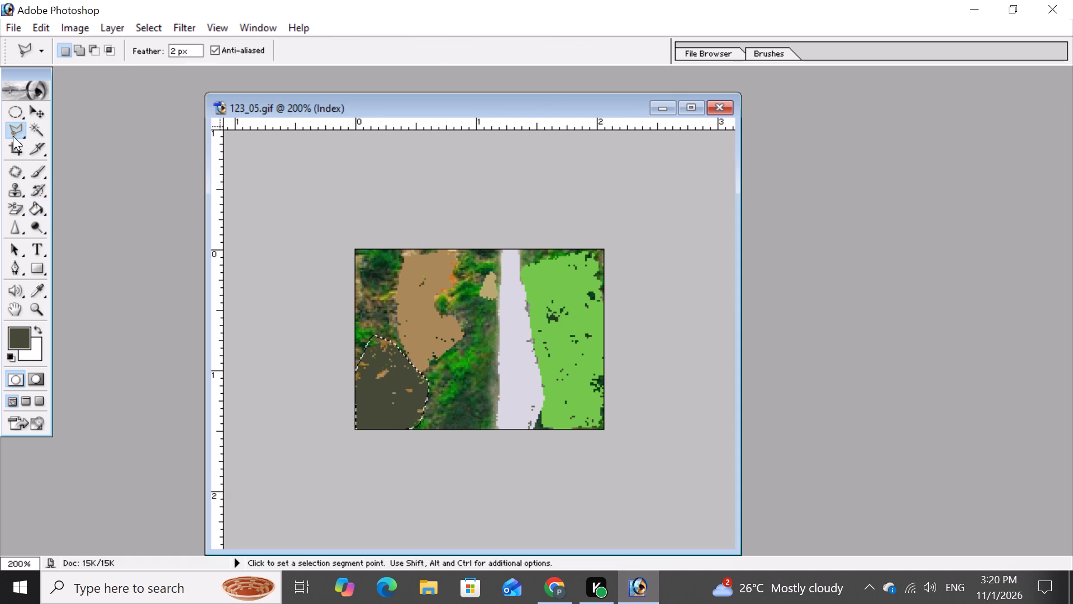
{"action": "left_click", "coordinate": [428, 418]}
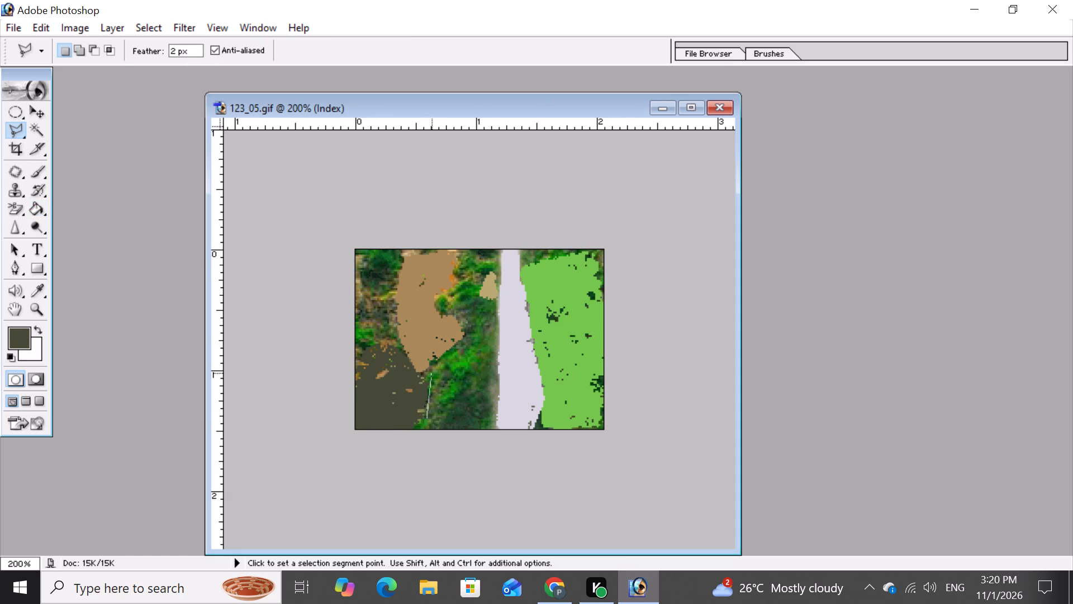
{"action": "left_click", "coordinate": [432, 373]}
{"action": "left_click", "coordinate": [442, 357]}
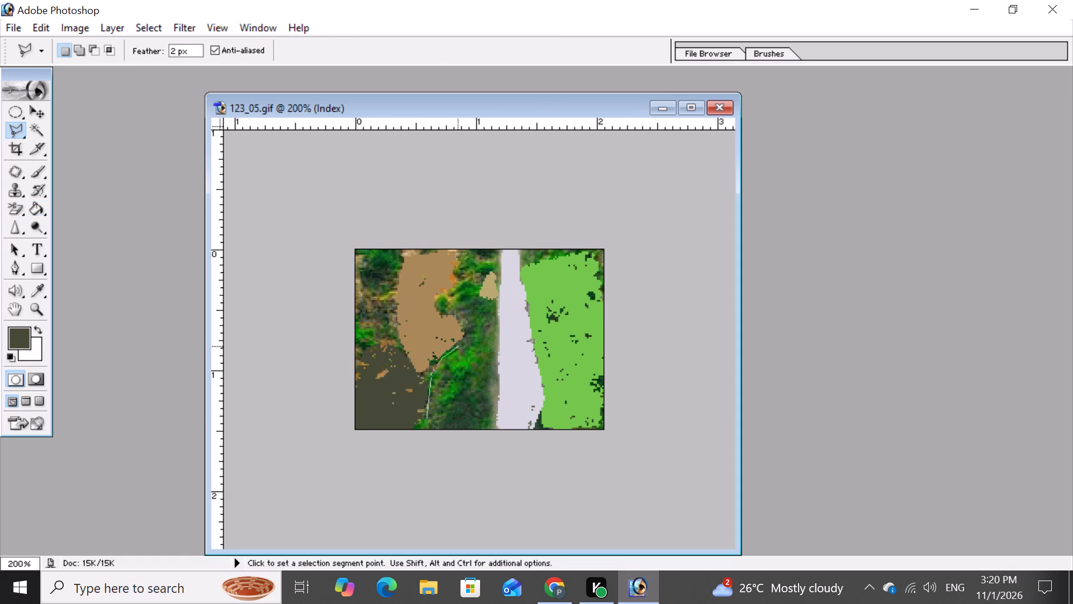
{"action": "left_click", "coordinate": [458, 345]}
{"action": "left_click", "coordinate": [463, 329]}
{"action": "left_click", "coordinate": [441, 309]}
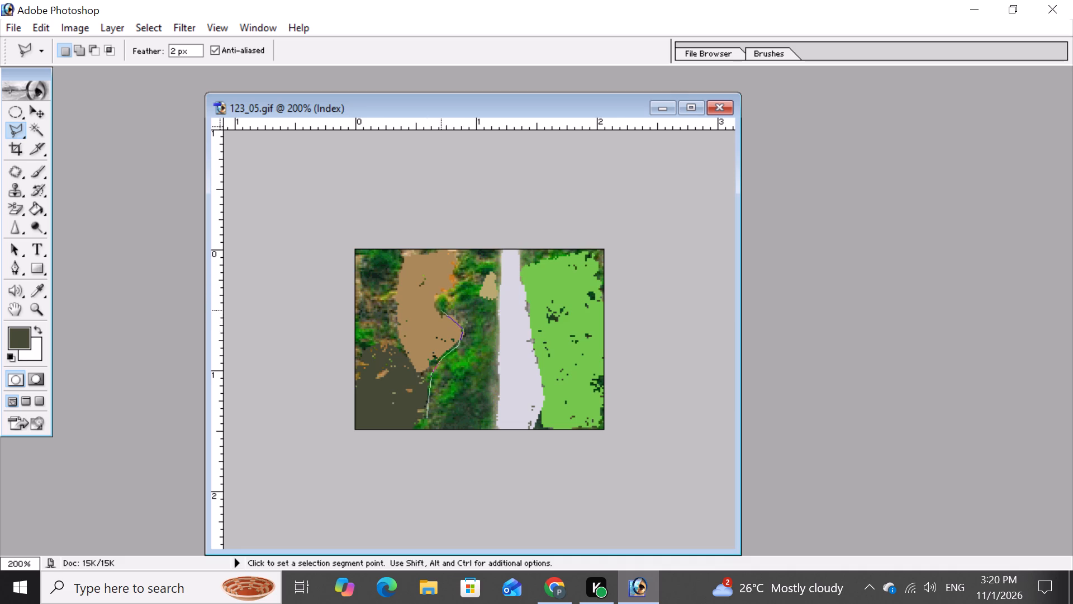
{"action": "left_click", "coordinate": [433, 301]}
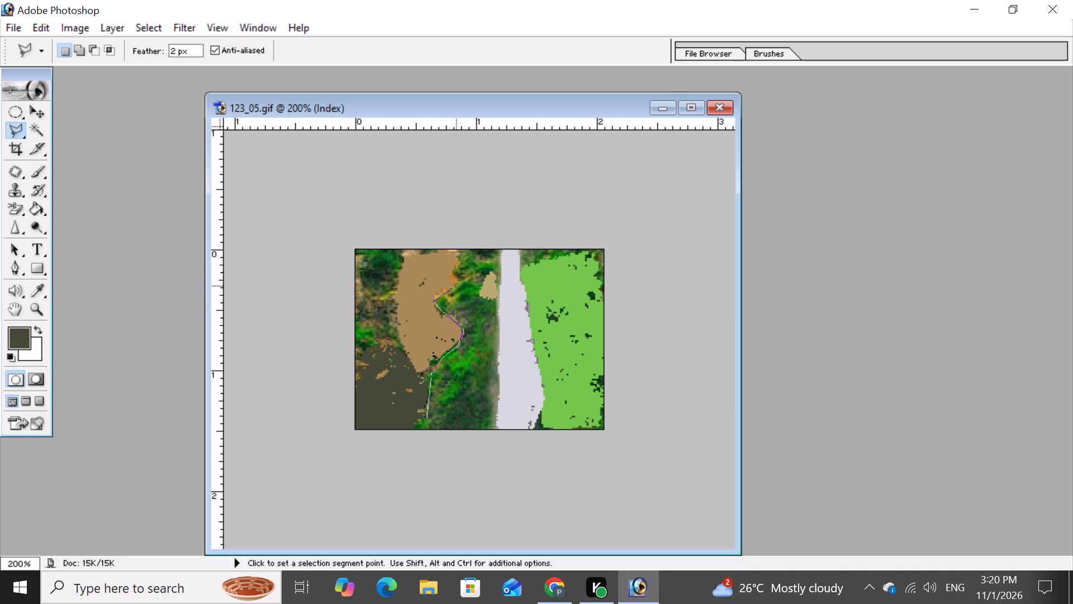
{"action": "left_click", "coordinate": [455, 285]}
{"action": "left_click", "coordinate": [463, 257]}
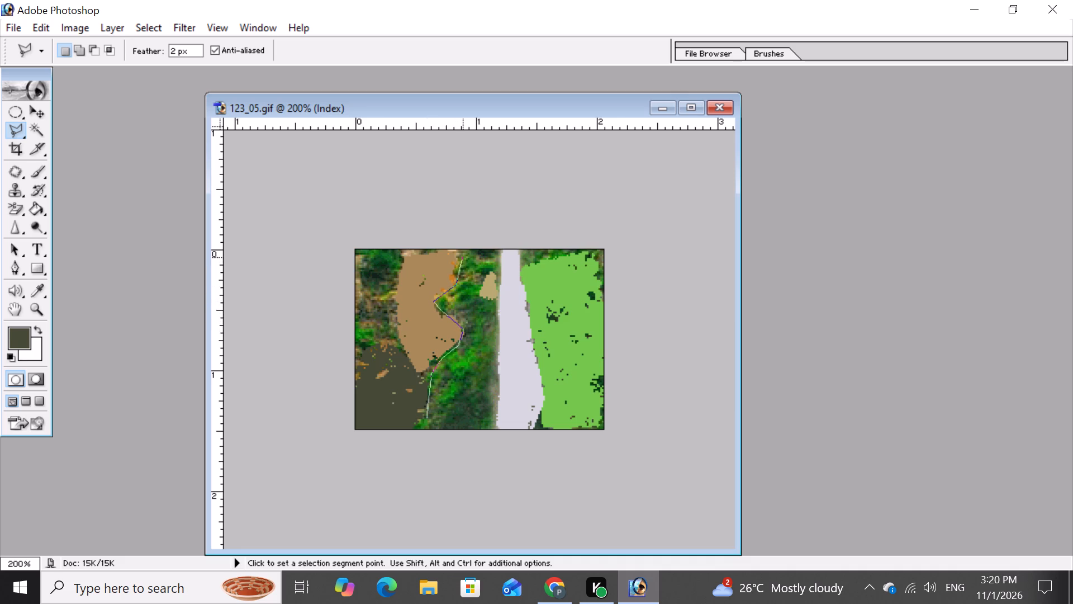
{"action": "left_click", "coordinate": [460, 248]}
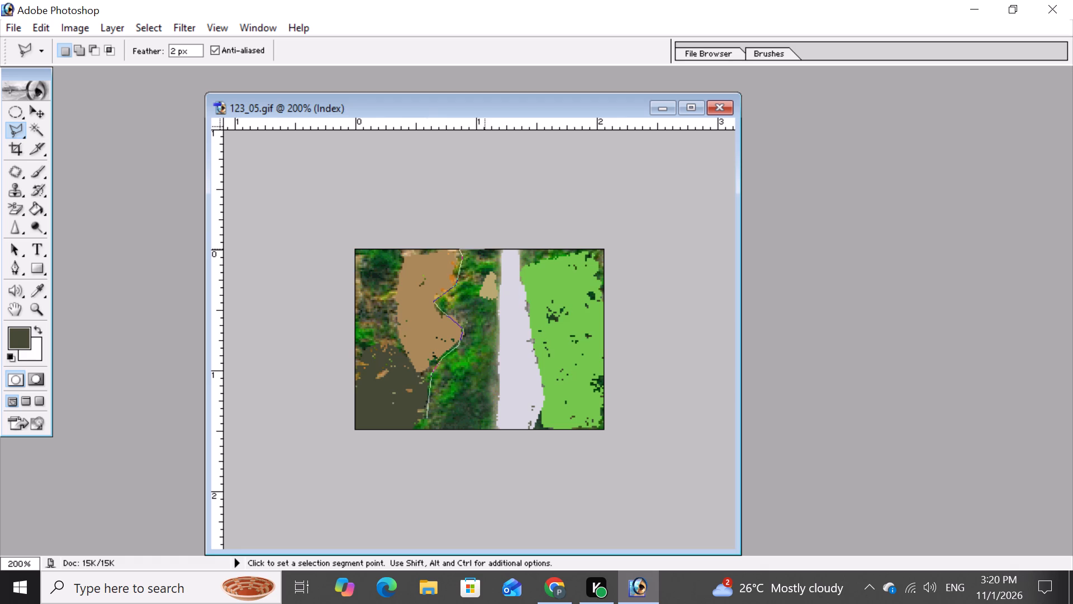
{"action": "left_click", "coordinate": [498, 249]}
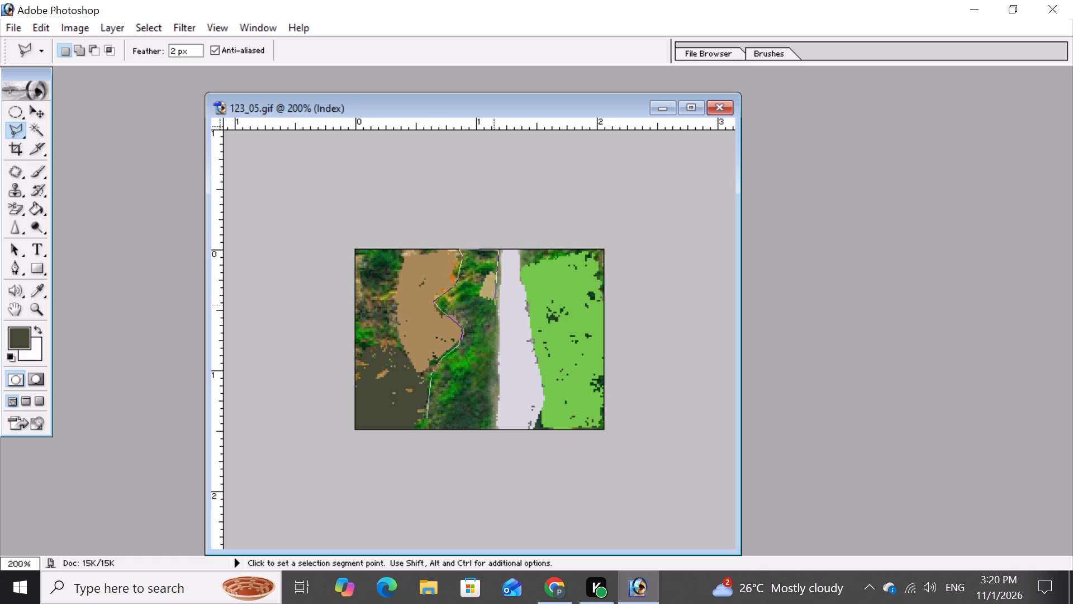
{"action": "left_click", "coordinate": [495, 305]}
{"action": "left_click", "coordinate": [493, 430]}
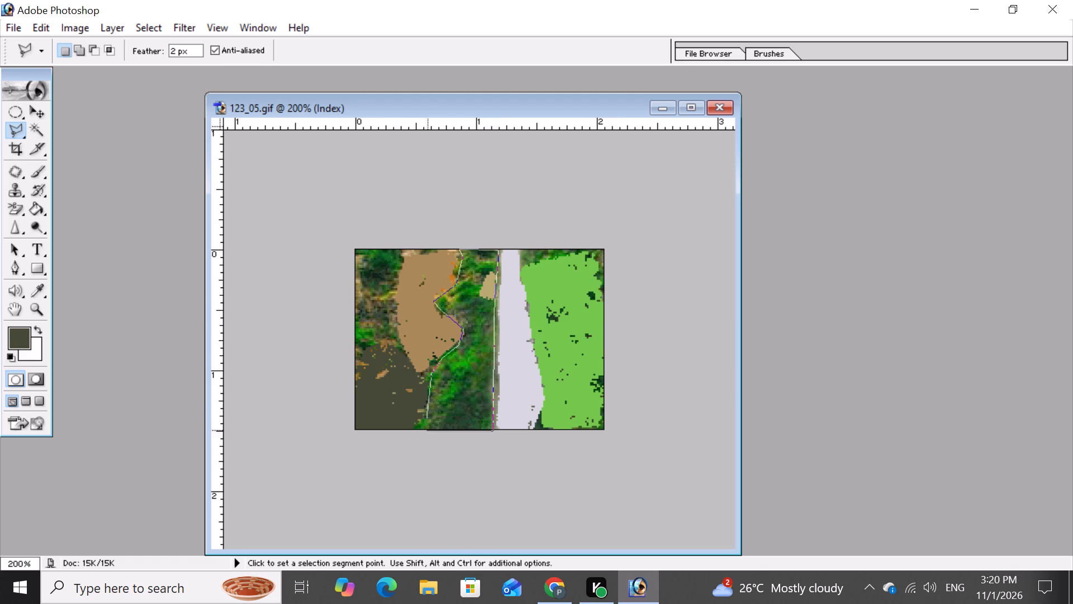
{"action": "left_click", "coordinate": [424, 428]}
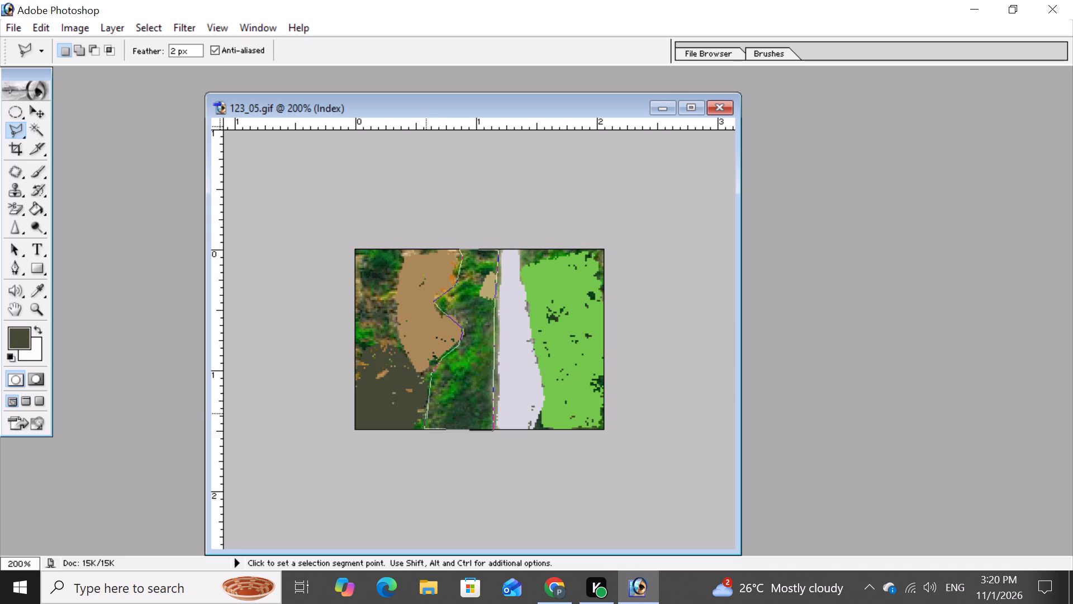
{"action": "left_click", "coordinate": [425, 413]}
{"action": "left_click", "coordinate": [425, 413]}
{"action": "double_click", "coordinate": [425, 413]}
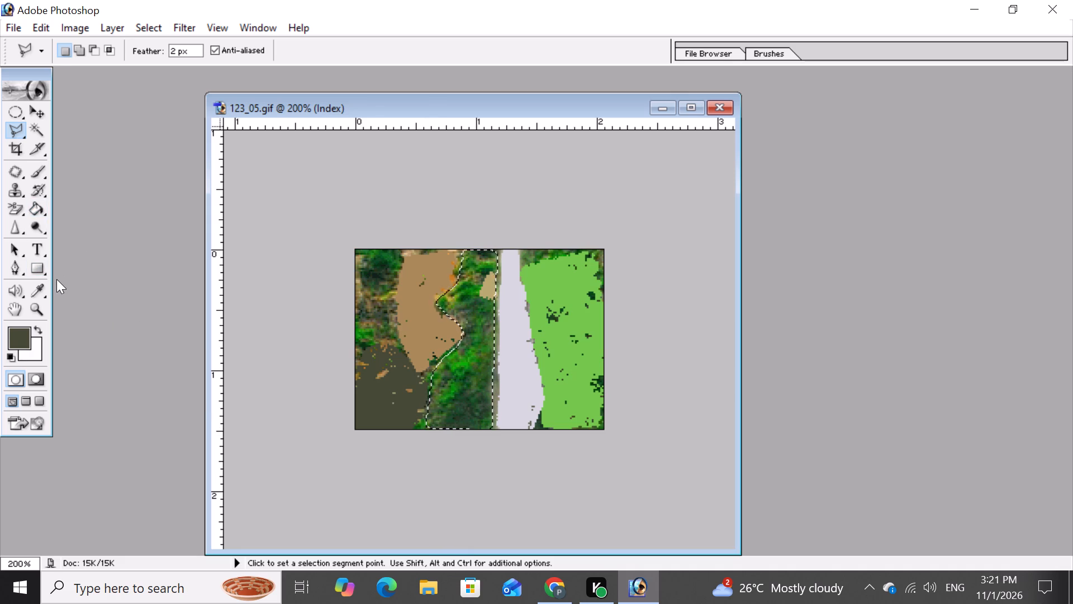
Sample a medium green from the selected foliage and fill the strip's lower and middle parts with it using the Paint Bucket.
{"action": "left_click", "coordinate": [42, 286]}
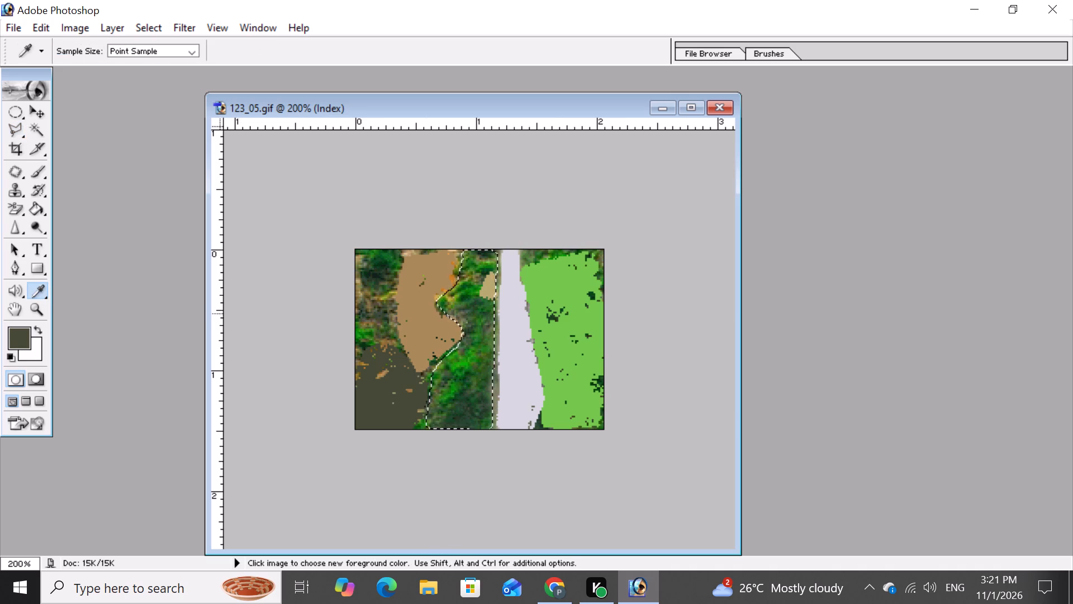
{"action": "left_click", "coordinate": [458, 365]}
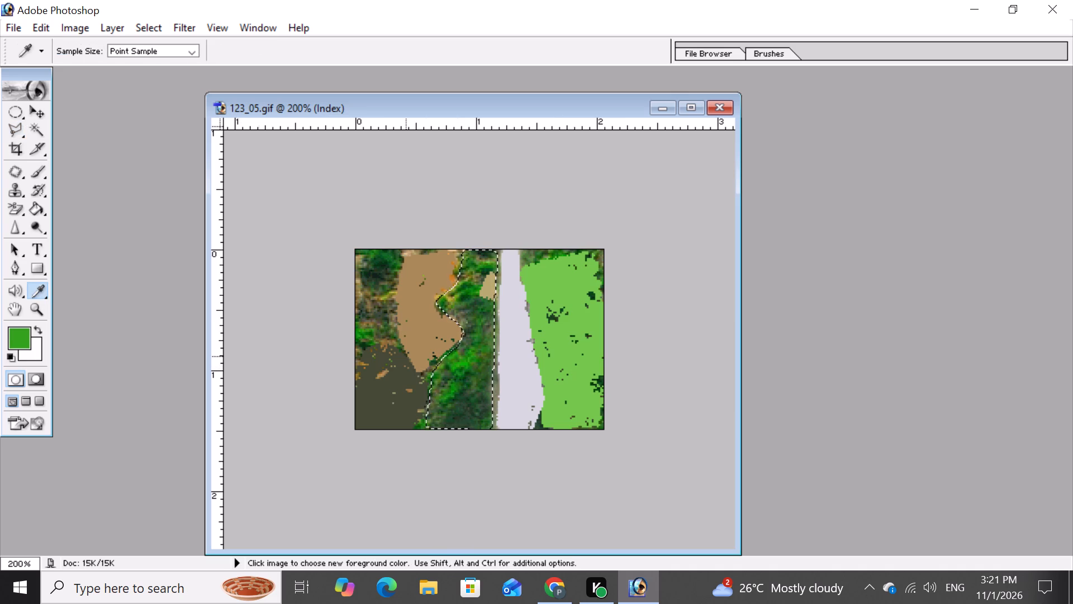
{"action": "left_click", "coordinate": [44, 210]}
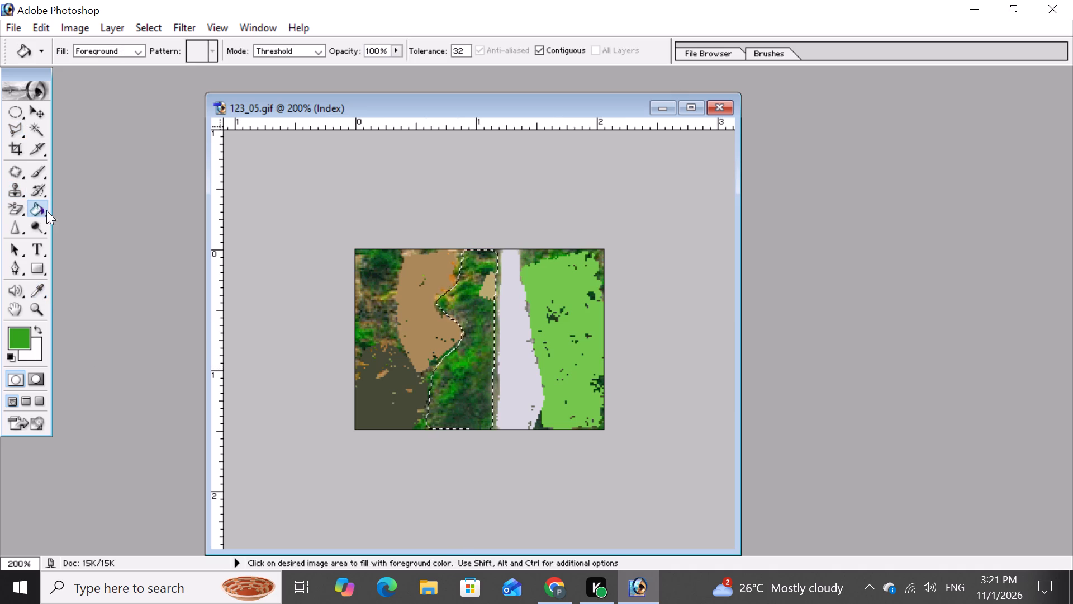
{"action": "left_click", "coordinate": [472, 380]}
{"action": "triple_click", "coordinate": [472, 380]}
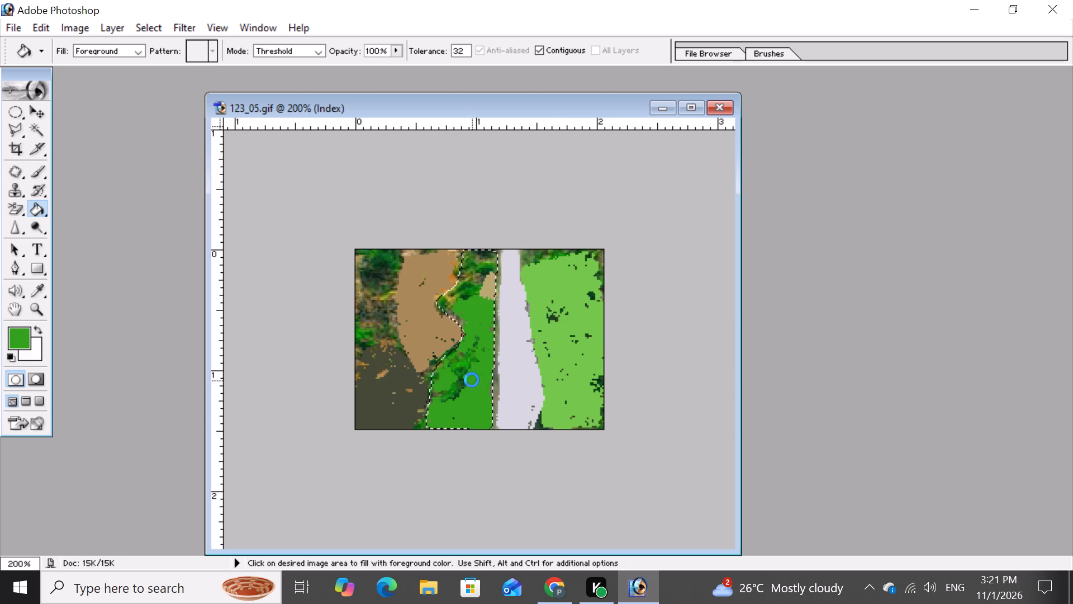
{"action": "triple_click", "coordinate": [472, 380]}
{"action": "double_click", "coordinate": [472, 380]}
{"action": "left_click_drag", "start_coordinate": [472, 380], "coordinate": [474, 290]}
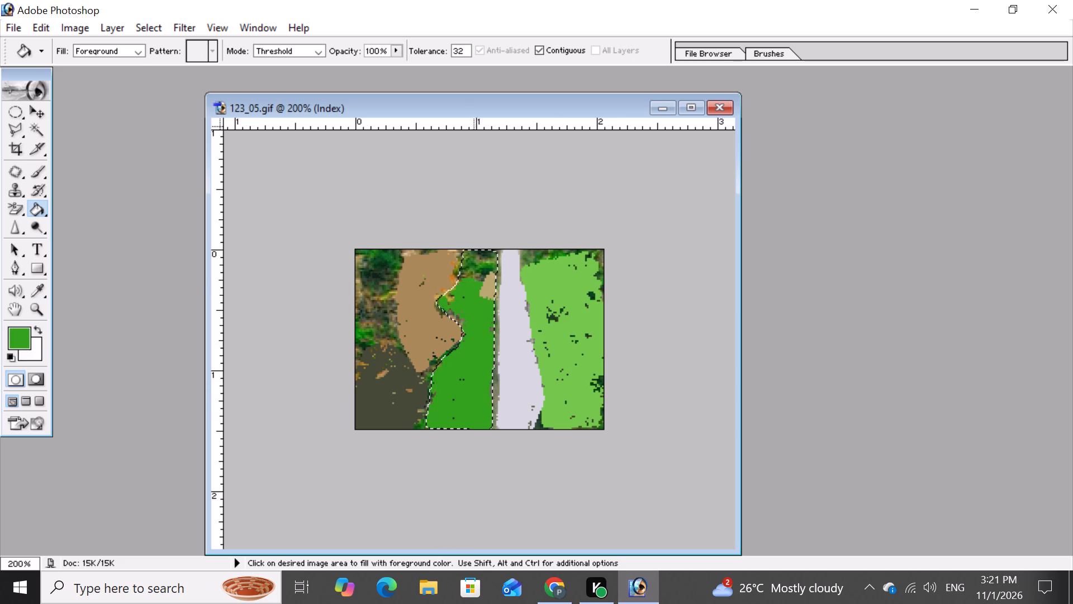
Fill the upper part of the selected strip with the same green, including the tan patch beside the waterfall and the leftover dark specks.
{"action": "left_click_drag", "start_coordinate": [474, 290], "coordinate": [473, 288]}
{"action": "triple_click", "coordinate": [490, 275]}
{"action": "left_click", "coordinate": [490, 275]}
{"action": "left_click_drag", "start_coordinate": [490, 275], "coordinate": [482, 260]}
{"action": "triple_click", "coordinate": [482, 260]}
{"action": "triple_click", "coordinate": [482, 260]}
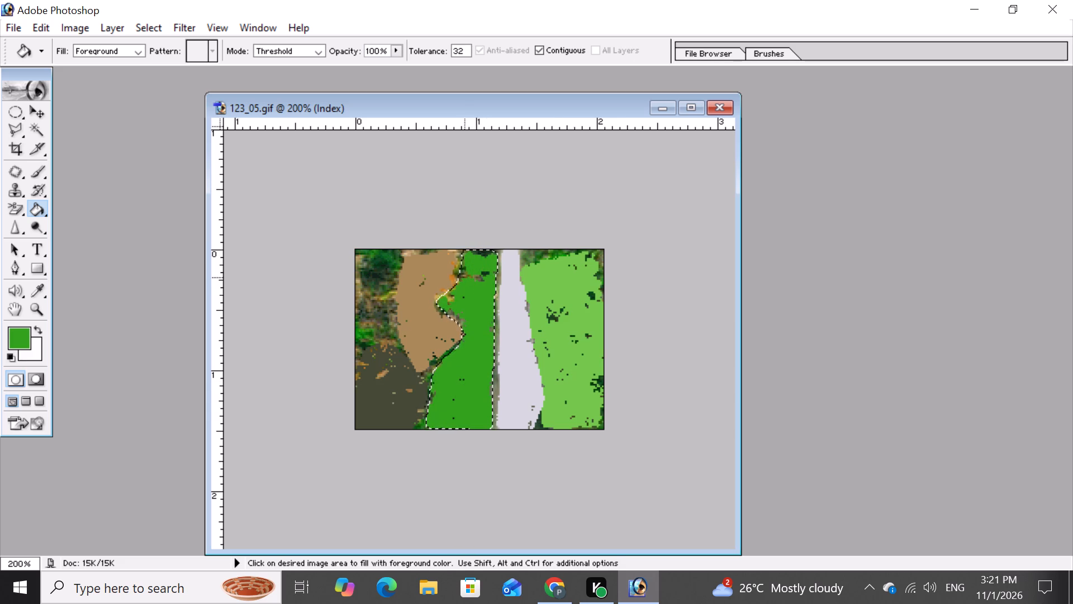
{"action": "triple_click", "coordinate": [470, 274]}
{"action": "triple_click", "coordinate": [470, 274]}
{"action": "double_click", "coordinate": [470, 274]}
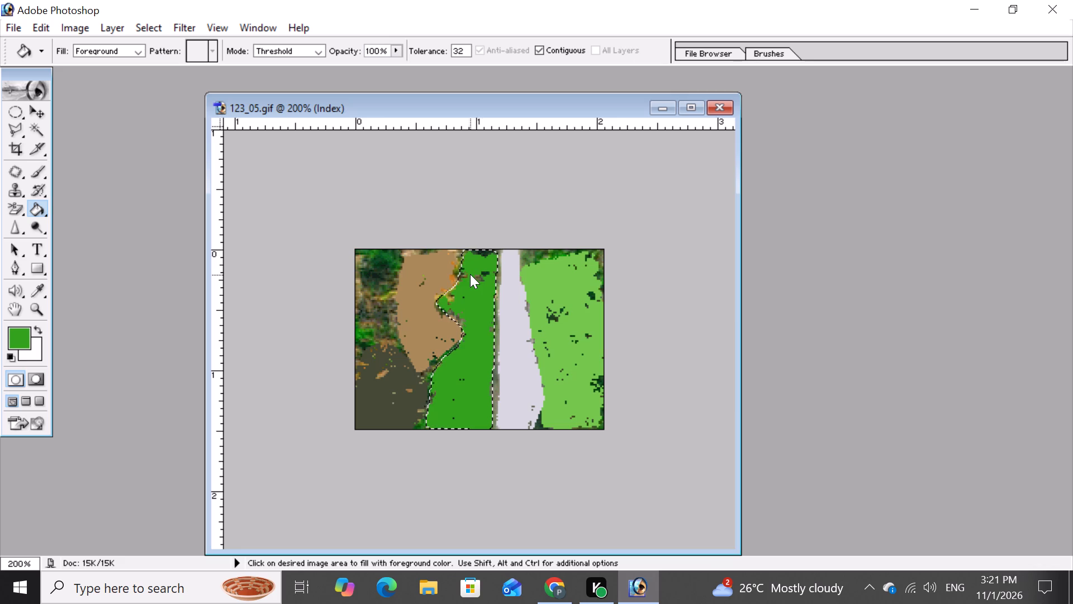
{"action": "left_click_drag", "start_coordinate": [470, 274], "coordinate": [309, 341]}
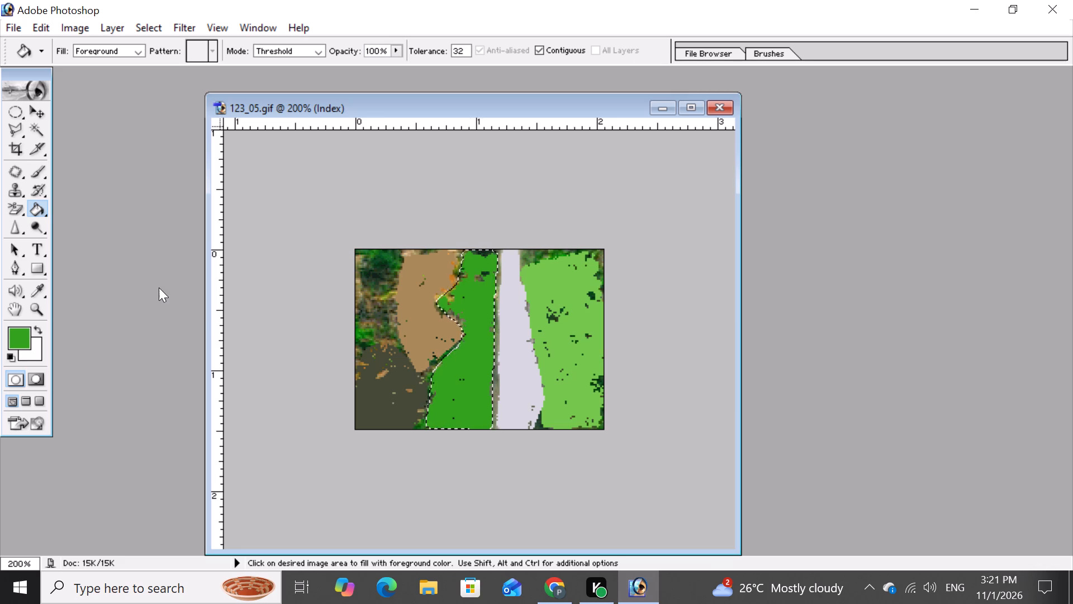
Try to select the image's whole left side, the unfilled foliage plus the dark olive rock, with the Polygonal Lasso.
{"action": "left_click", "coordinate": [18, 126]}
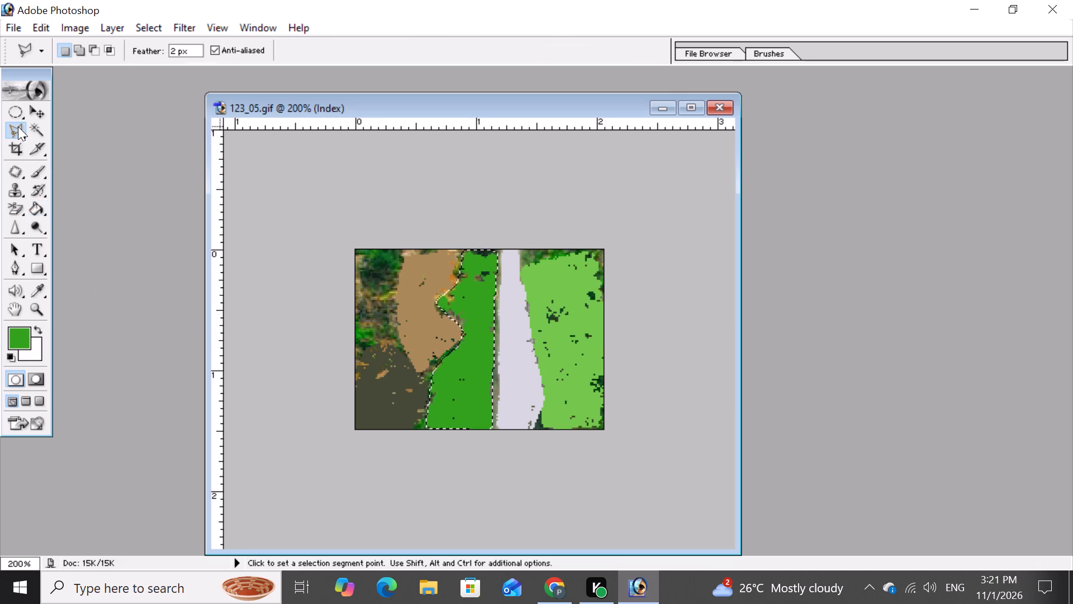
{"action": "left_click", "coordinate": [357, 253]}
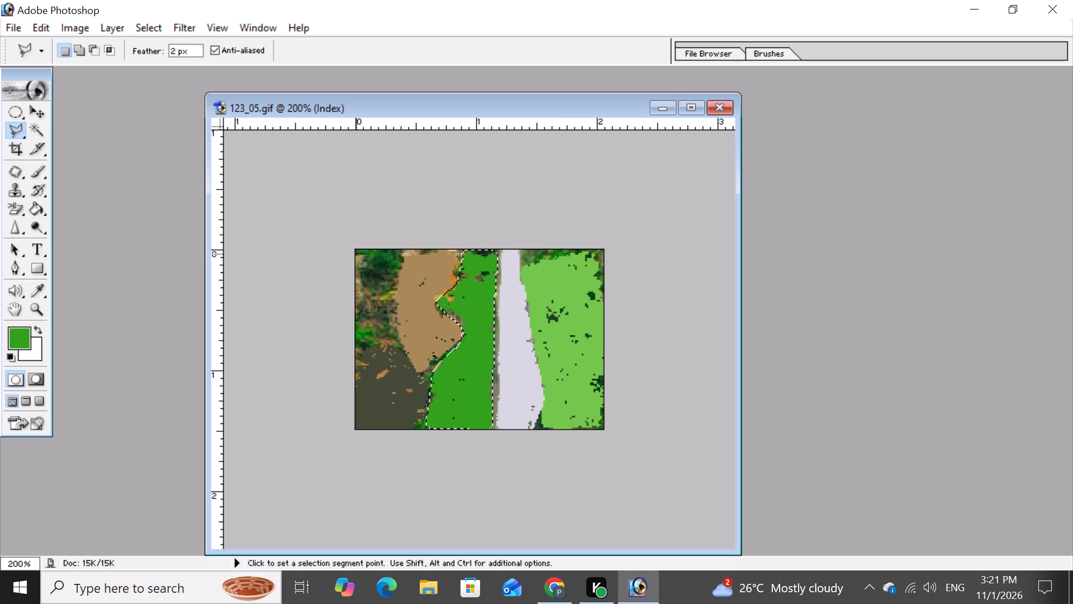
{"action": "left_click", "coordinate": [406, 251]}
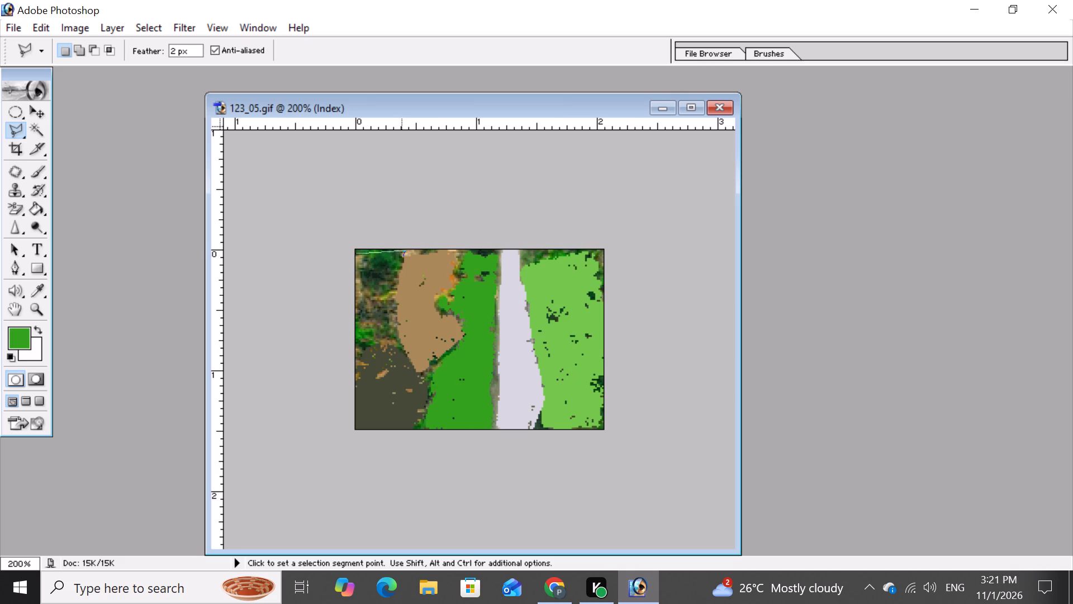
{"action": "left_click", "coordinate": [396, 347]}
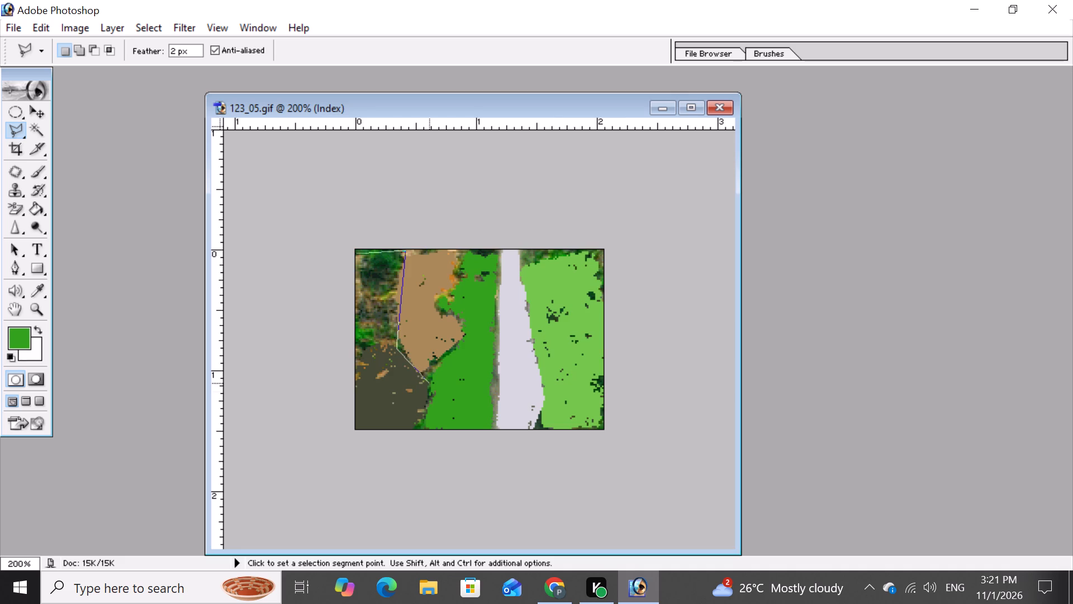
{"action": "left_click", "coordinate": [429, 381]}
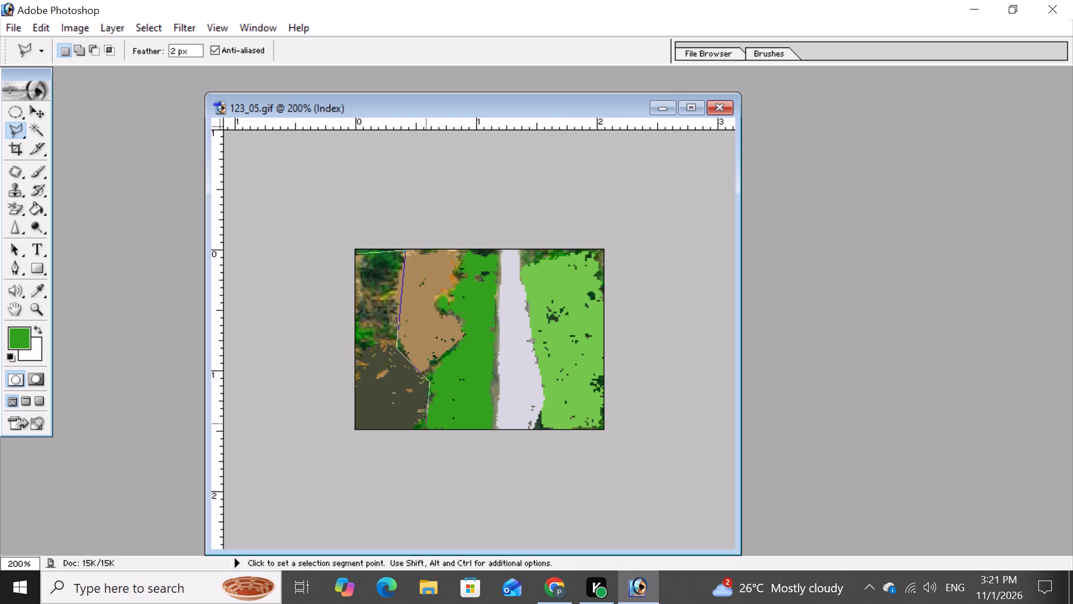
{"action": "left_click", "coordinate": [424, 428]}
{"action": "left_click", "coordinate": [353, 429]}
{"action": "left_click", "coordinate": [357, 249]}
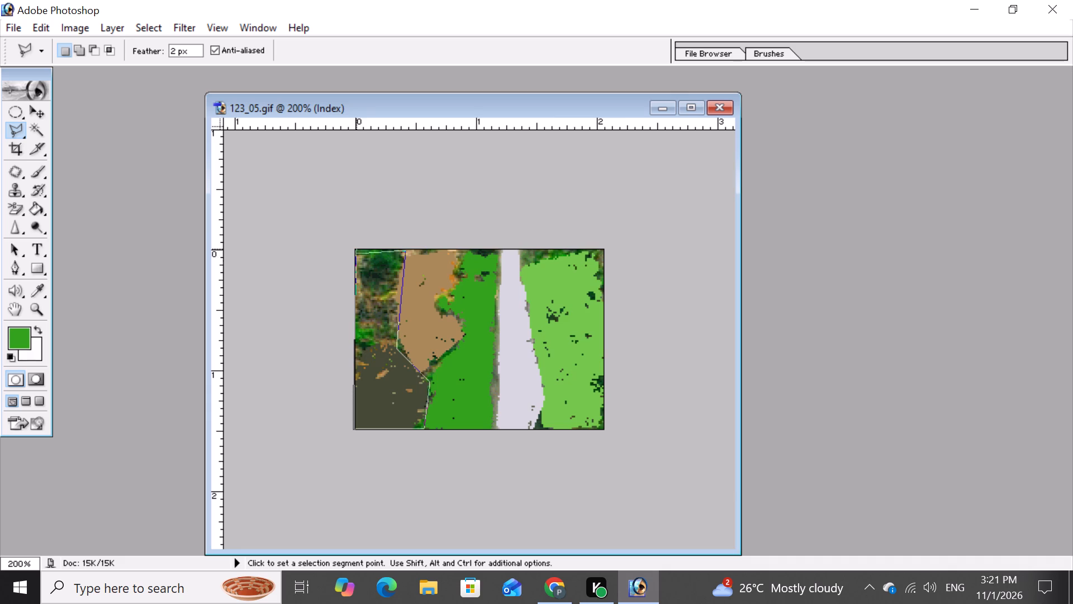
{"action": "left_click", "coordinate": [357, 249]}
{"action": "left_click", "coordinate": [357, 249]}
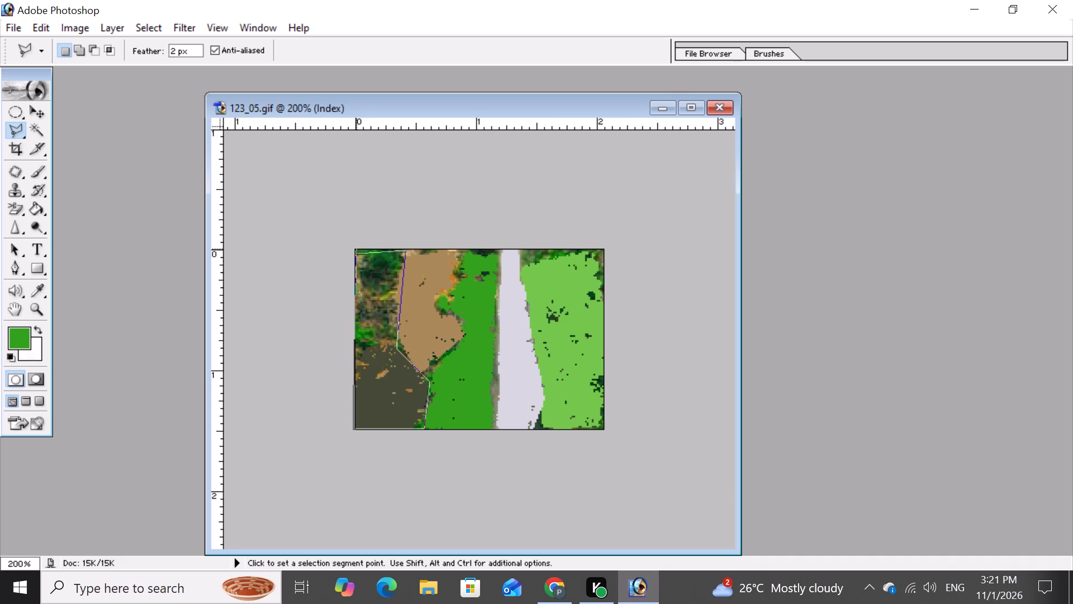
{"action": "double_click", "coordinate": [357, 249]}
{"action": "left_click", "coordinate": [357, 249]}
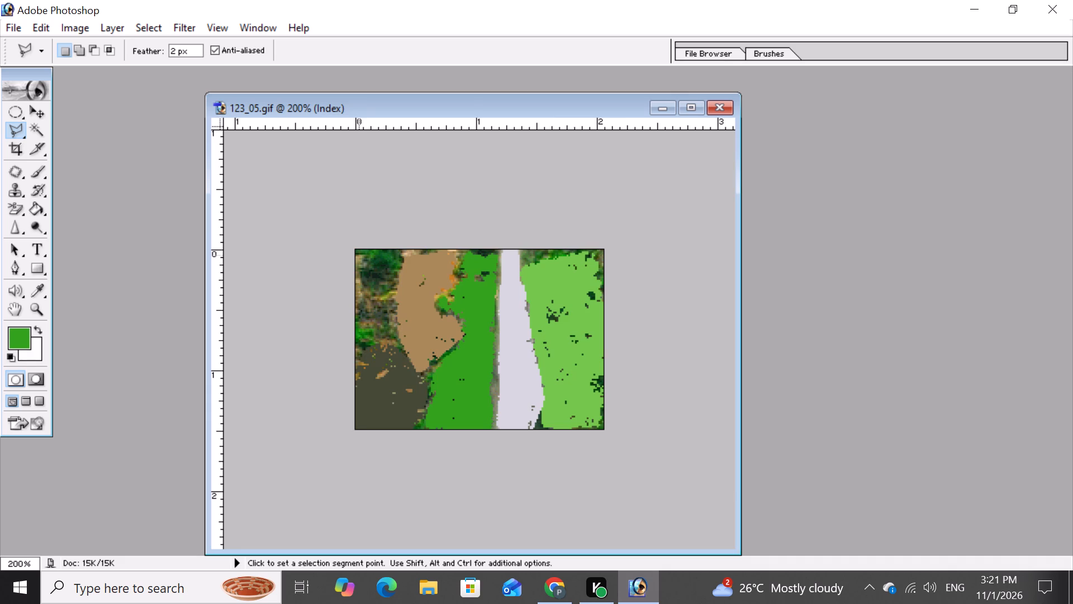
Select the image's left side, covering the unfilled foliage and dark olive rock up to the tan rock's edge, with the Polygonal Lasso.
{"action": "left_click", "coordinate": [358, 255]}
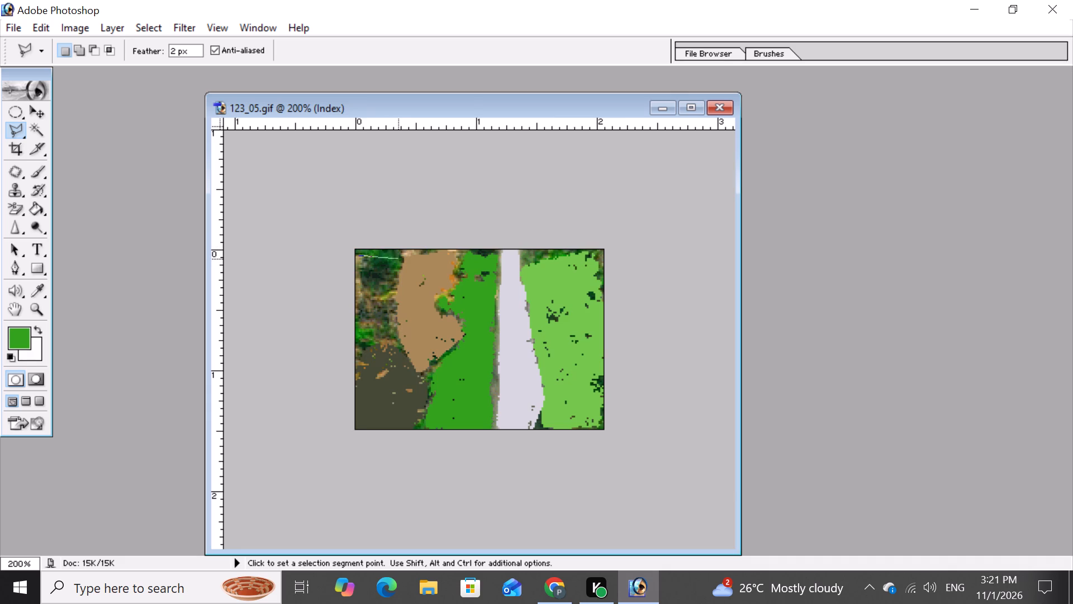
{"action": "left_click", "coordinate": [400, 254]}
{"action": "left_click", "coordinate": [390, 323]}
{"action": "left_click", "coordinate": [415, 374]}
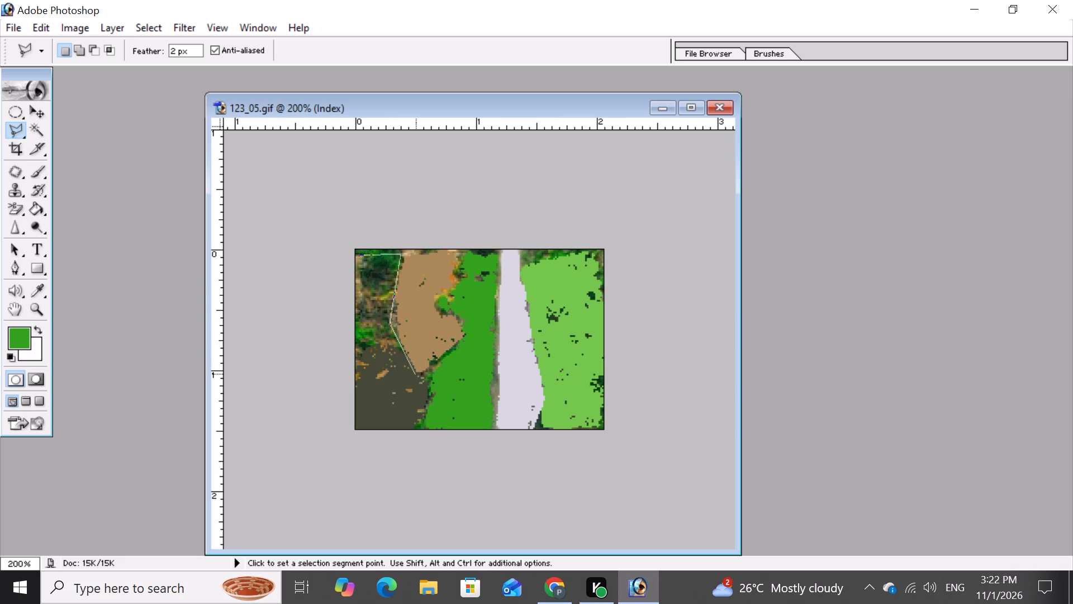
{"action": "left_click", "coordinate": [428, 421]}
{"action": "left_click", "coordinate": [426, 428]}
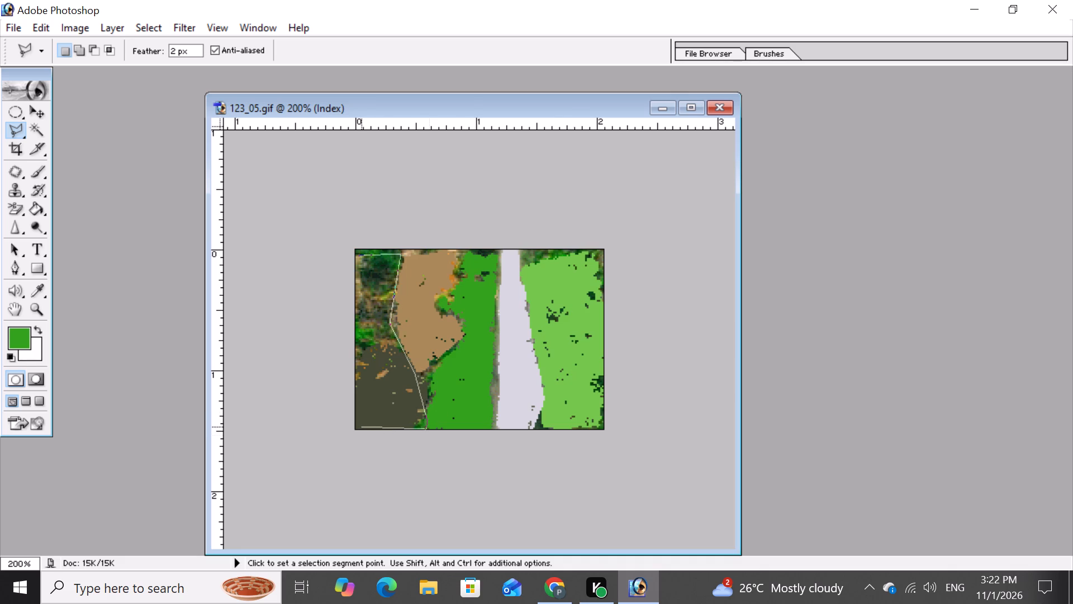
{"action": "left_click", "coordinate": [355, 427]}
{"action": "left_click", "coordinate": [355, 249]}
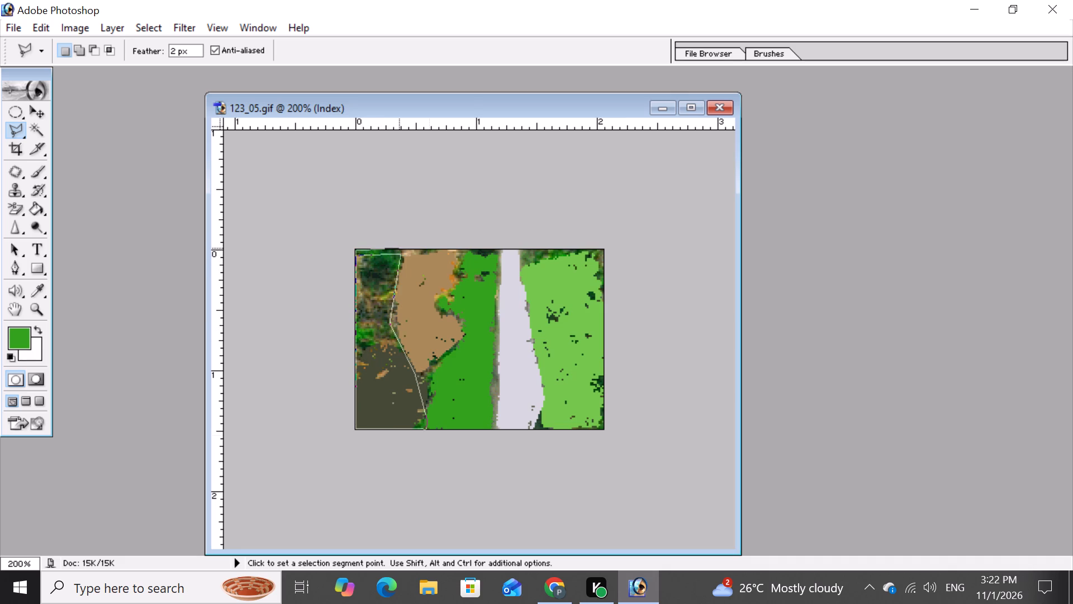
{"action": "left_click", "coordinate": [399, 249]}
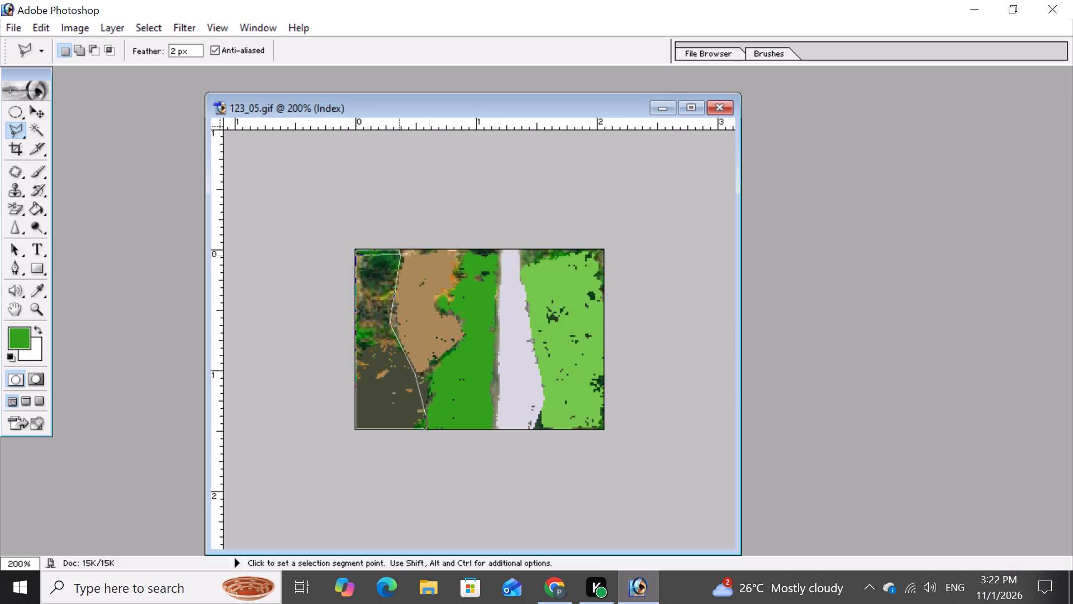
{"action": "left_click", "coordinate": [399, 259]}
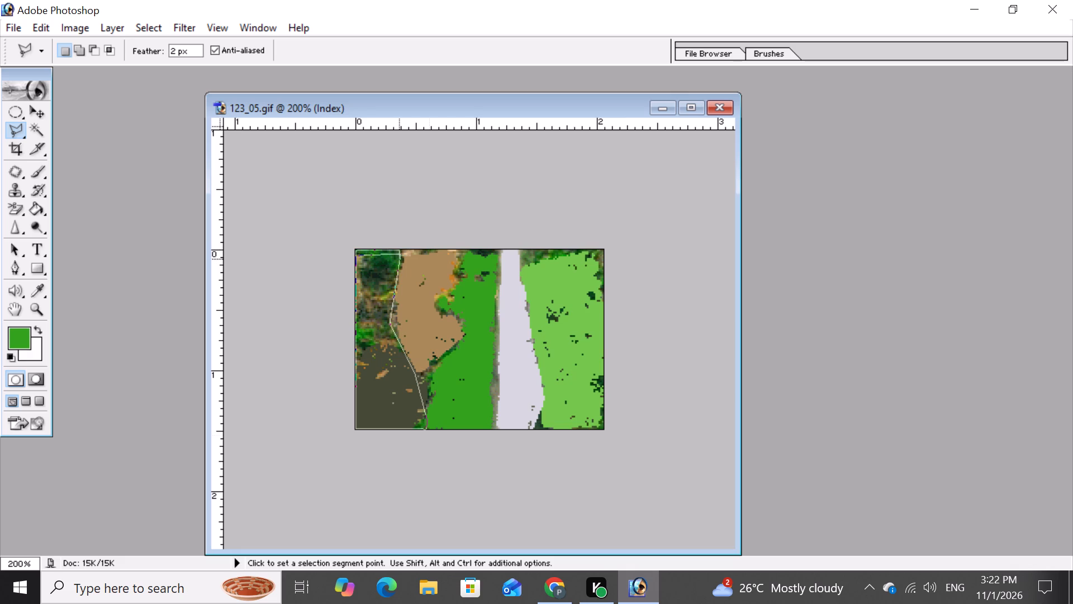
{"action": "left_click", "coordinate": [399, 259]}
{"action": "left_click", "coordinate": [398, 266]}
{"action": "left_click", "coordinate": [357, 254]}
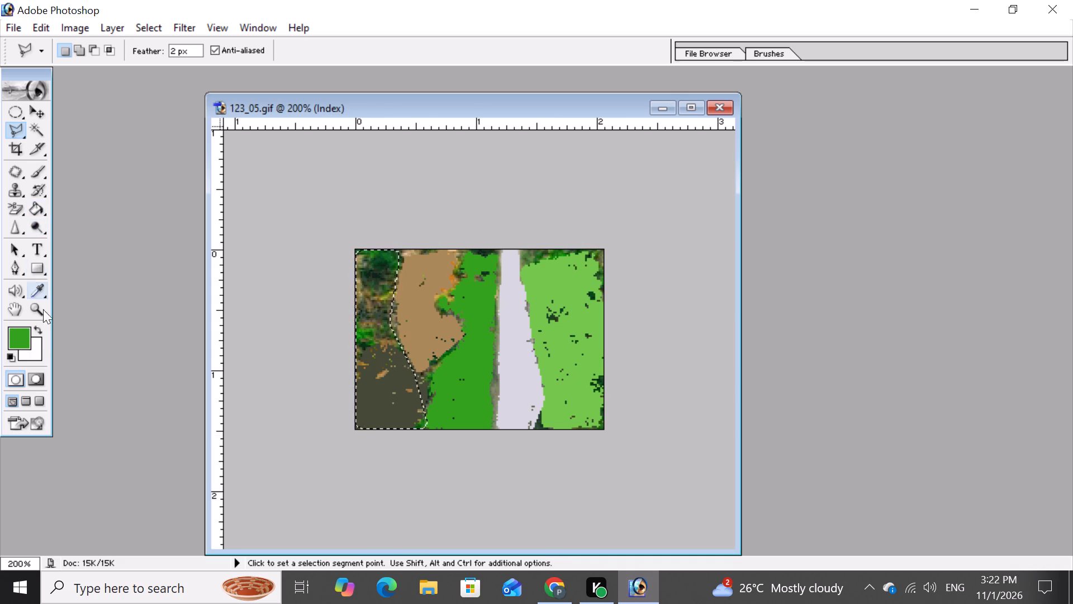
Sample a dark brown from the selected area and fill the selection with it using the Paint Bucket, including its top and left-edge green patches.
{"action": "left_click", "coordinate": [43, 290]}
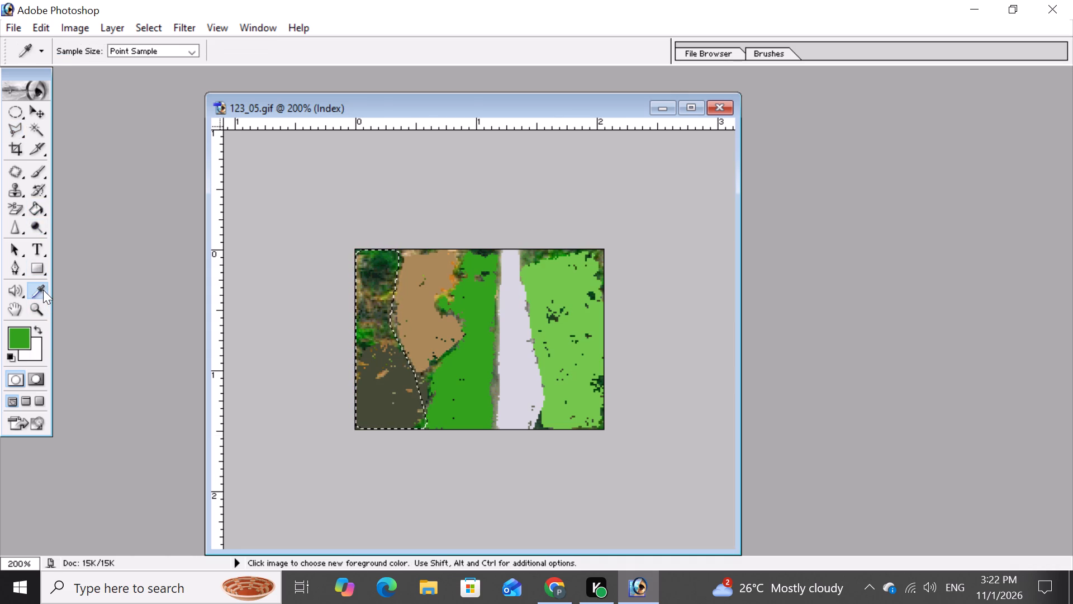
{"action": "left_click", "coordinate": [370, 319]}
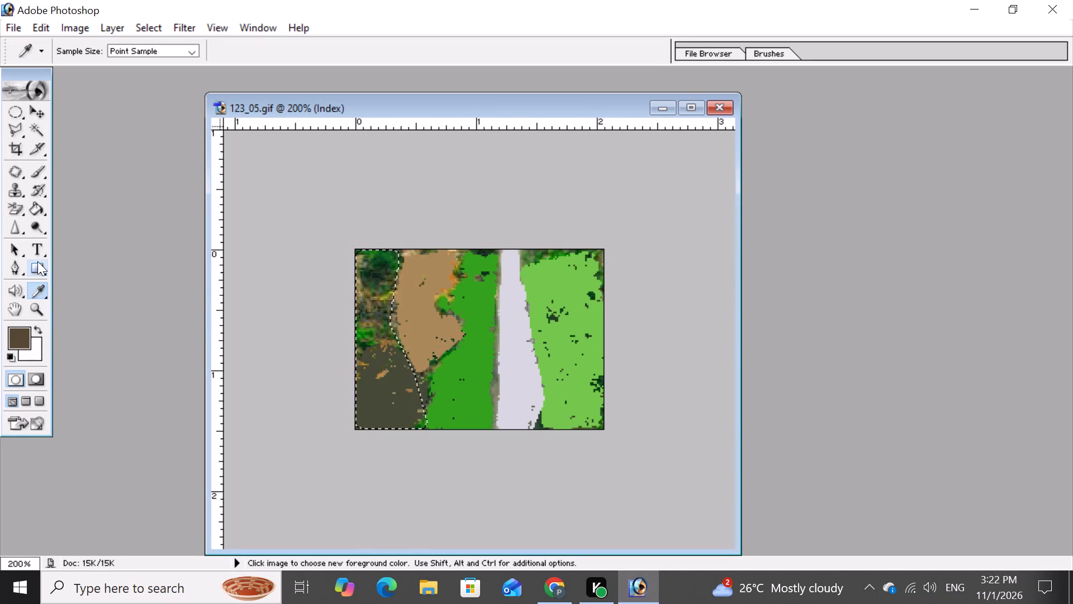
{"action": "left_click", "coordinate": [32, 212]}
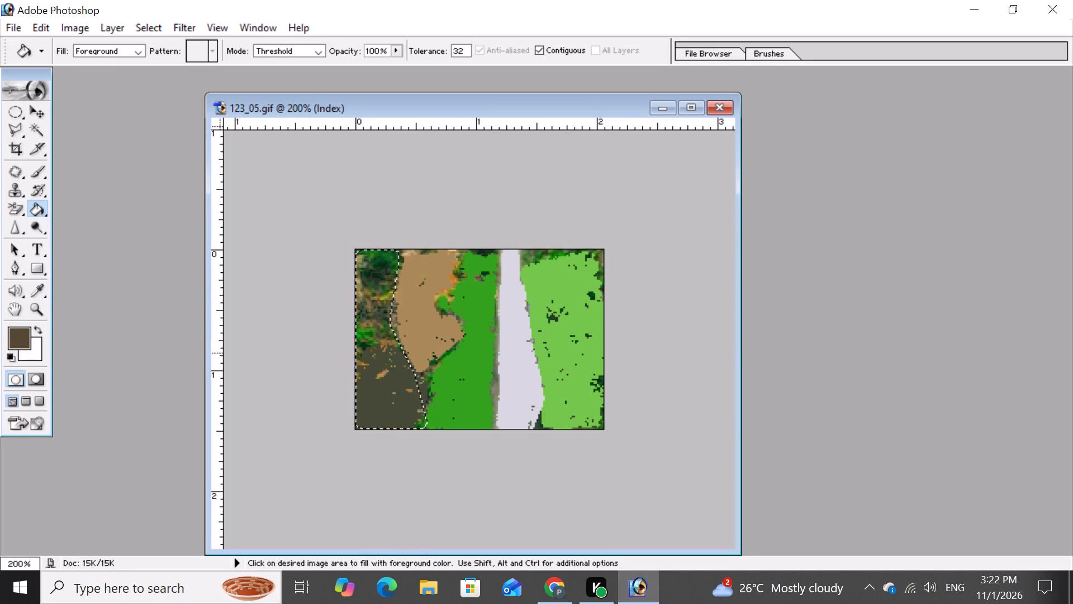
{"action": "left_click", "coordinate": [389, 336]}
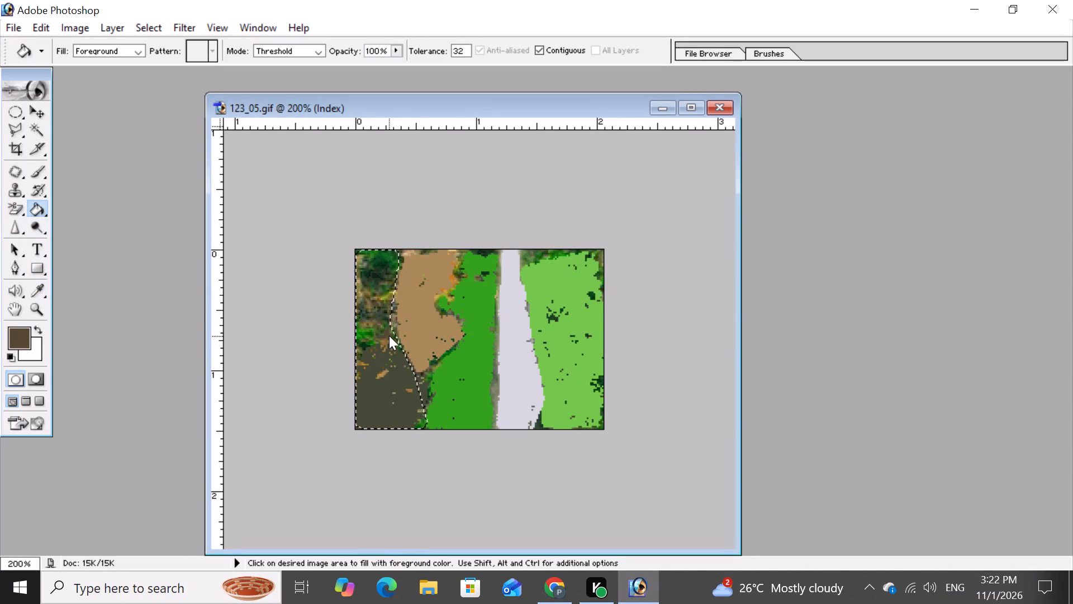
{"action": "left_click", "coordinate": [382, 339]}
{"action": "triple_click", "coordinate": [382, 339]}
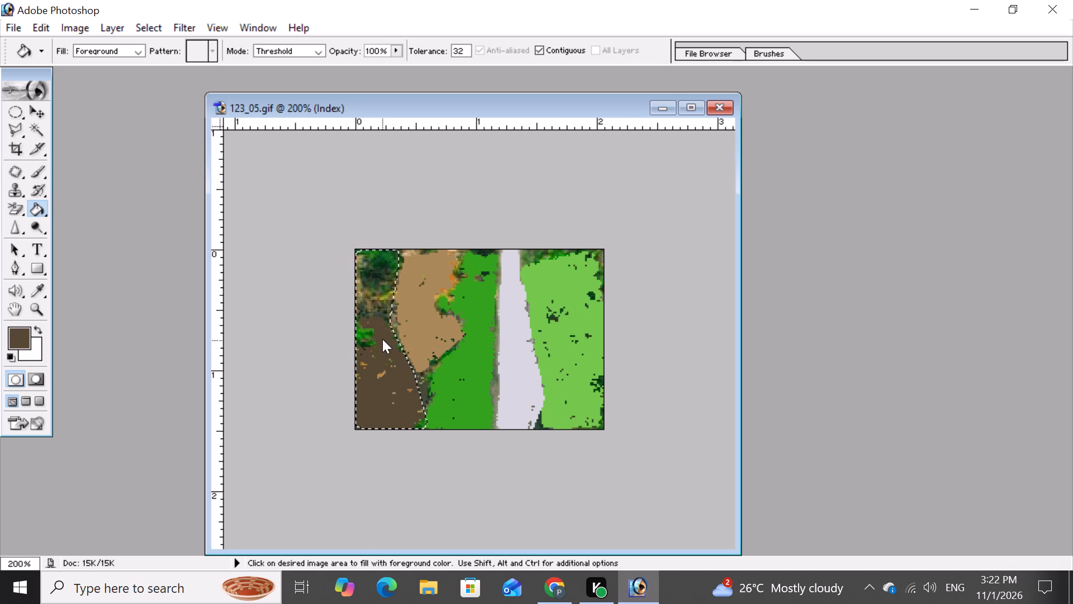
{"action": "triple_click", "coordinate": [382, 339]}
{"action": "triple_click", "coordinate": [382, 339]}
{"action": "triple_click", "coordinate": [382, 339]}
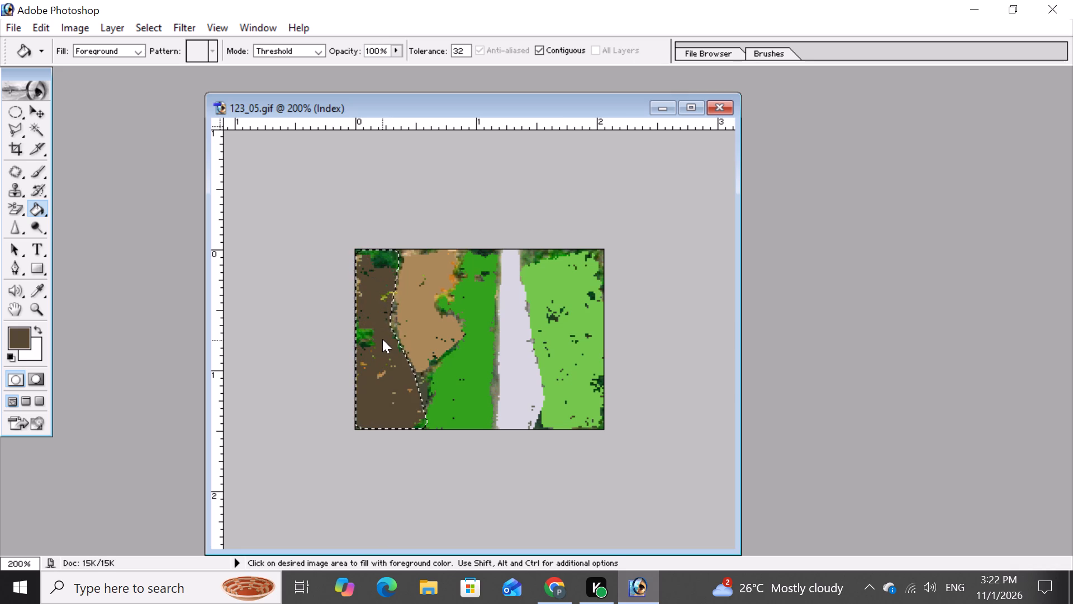
{"action": "triple_click", "coordinate": [388, 263]}
{"action": "left_click", "coordinate": [388, 263]}
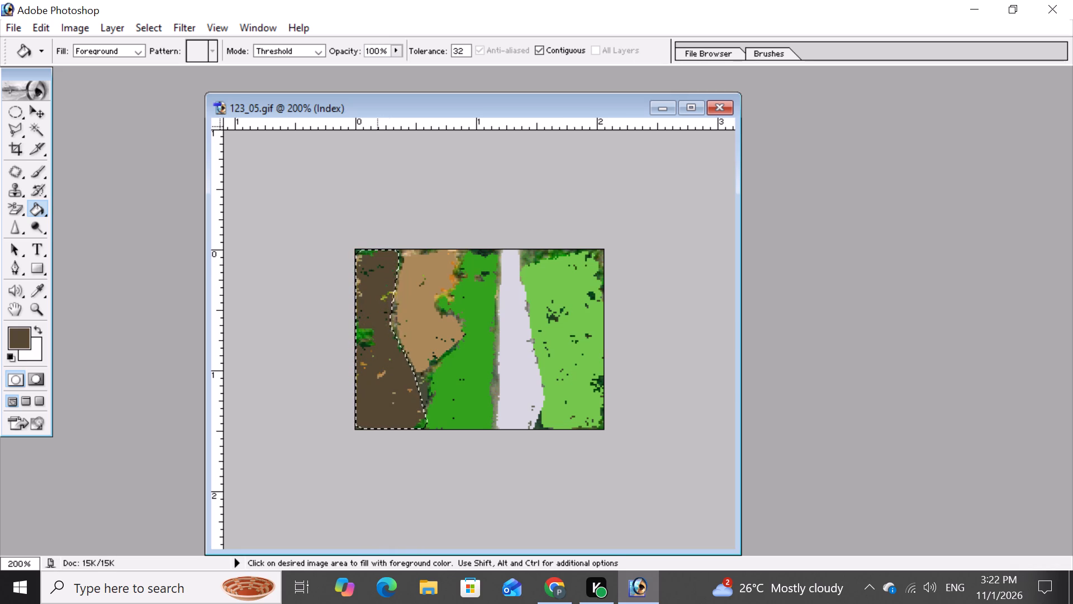
{"action": "triple_click", "coordinate": [365, 343]}
{"action": "double_click", "coordinate": [365, 343]}
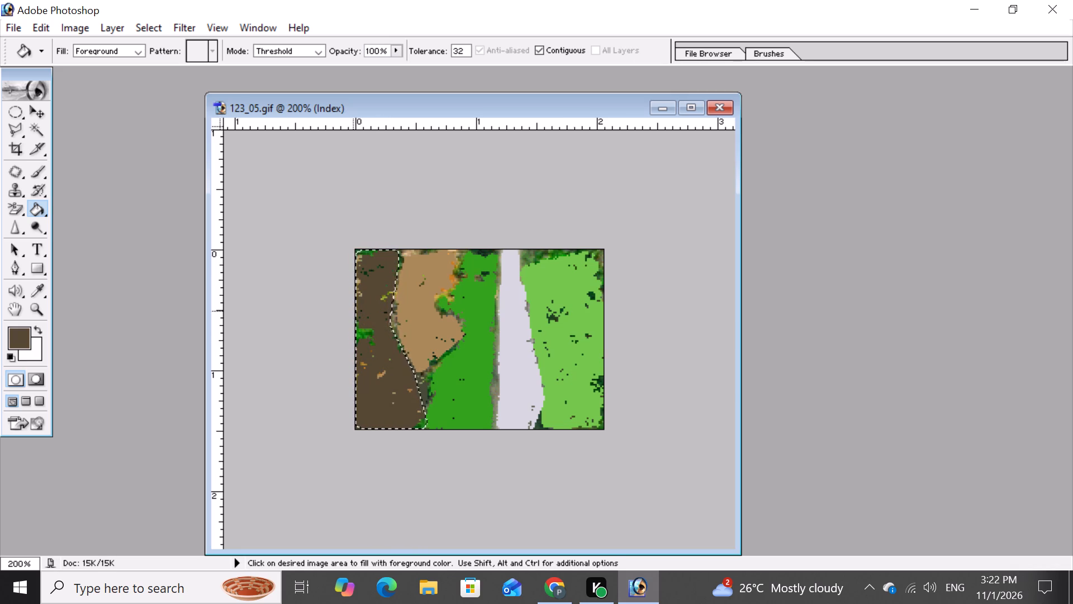
Choose the 74 px leaf-shaped brush preset for the Brush tool.
{"action": "left_click", "coordinate": [41, 172]}
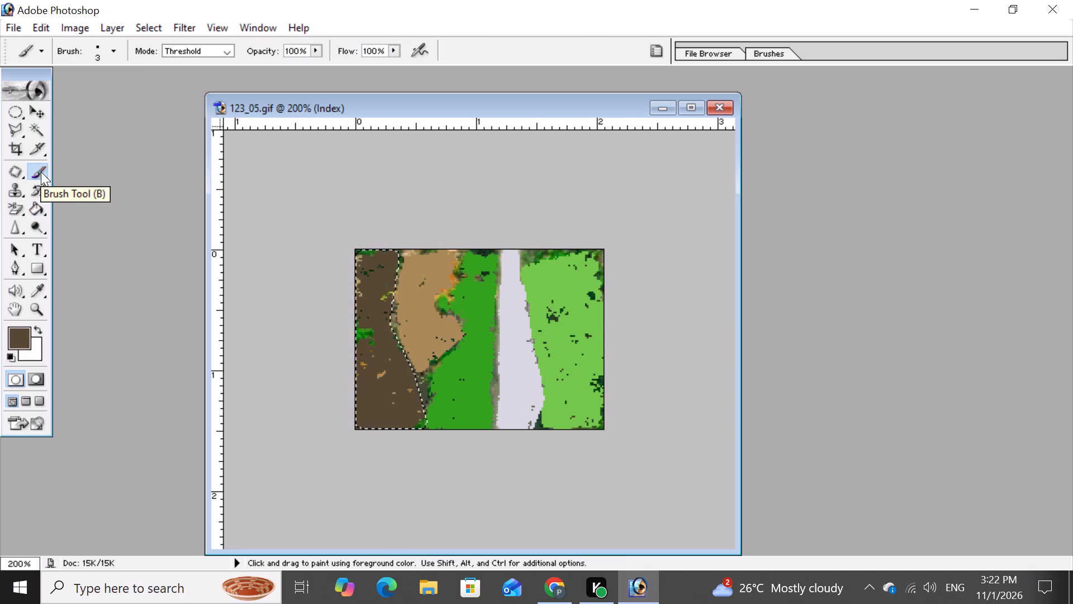
{"action": "left_click", "coordinate": [102, 46]}
{"action": "scroll", "coordinate": [123, 172], "scroll_direction": "down", "scroll_amount": 2}
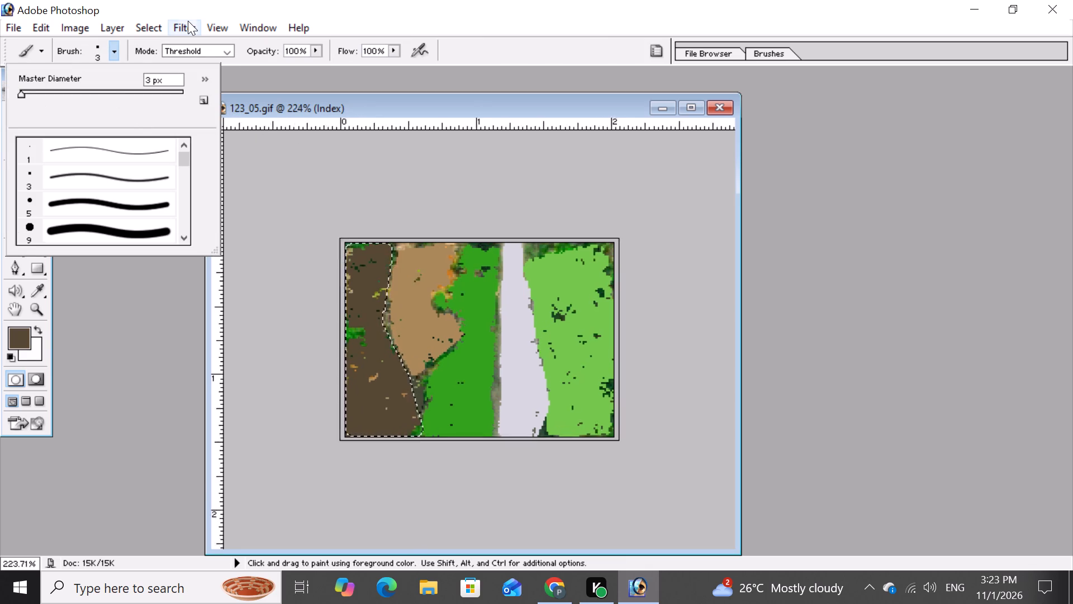
{"action": "scroll", "coordinate": [188, 21], "scroll_direction": "down", "scroll_amount": 4}
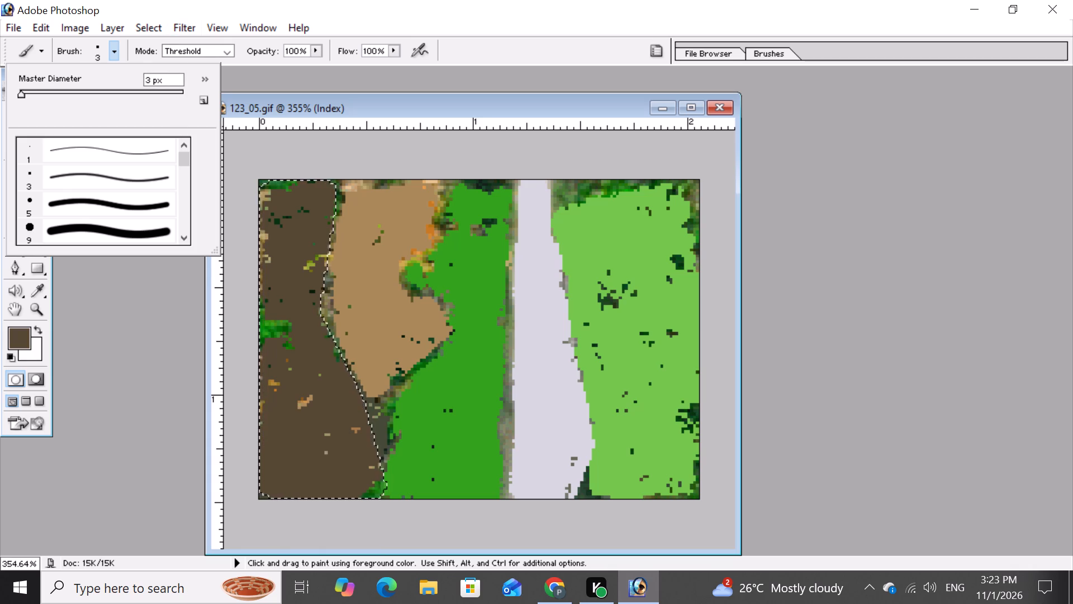
{"action": "scroll", "coordinate": [124, 235], "scroll_direction": "down", "scroll_amount": 20}
{"action": "scroll", "coordinate": [124, 235], "scroll_direction": "down", "scroll_amount": 7}
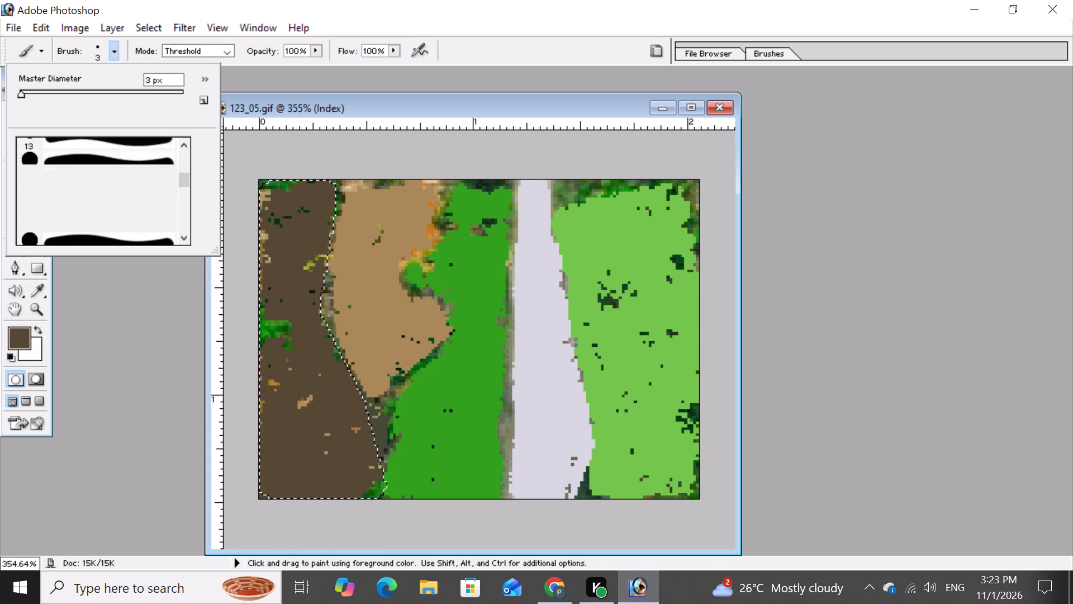
{"action": "scroll", "coordinate": [124, 235], "scroll_direction": "down", "scroll_amount": 20}
{"action": "scroll", "coordinate": [124, 235], "scroll_direction": "down", "scroll_amount": 20}
{"action": "scroll", "coordinate": [124, 235], "scroll_direction": "down", "scroll_amount": 2}
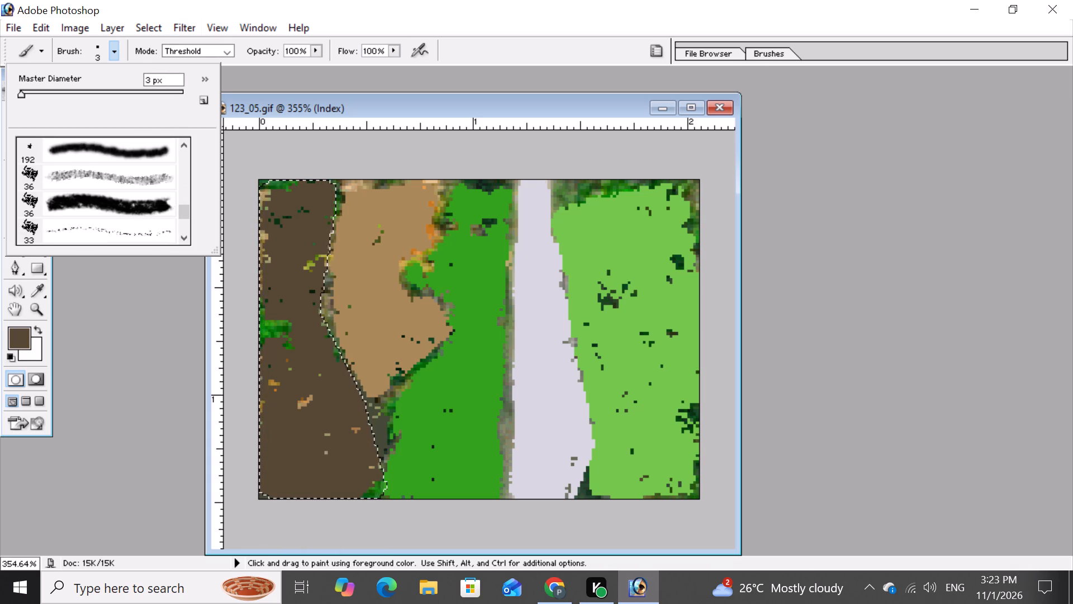
{"action": "scroll", "coordinate": [124, 235], "scroll_direction": "down", "scroll_amount": 20}
{"action": "scroll", "coordinate": [124, 235], "scroll_direction": "down", "scroll_amount": 20}
{"action": "scroll", "coordinate": [124, 235], "scroll_direction": "down", "scroll_amount": 2}
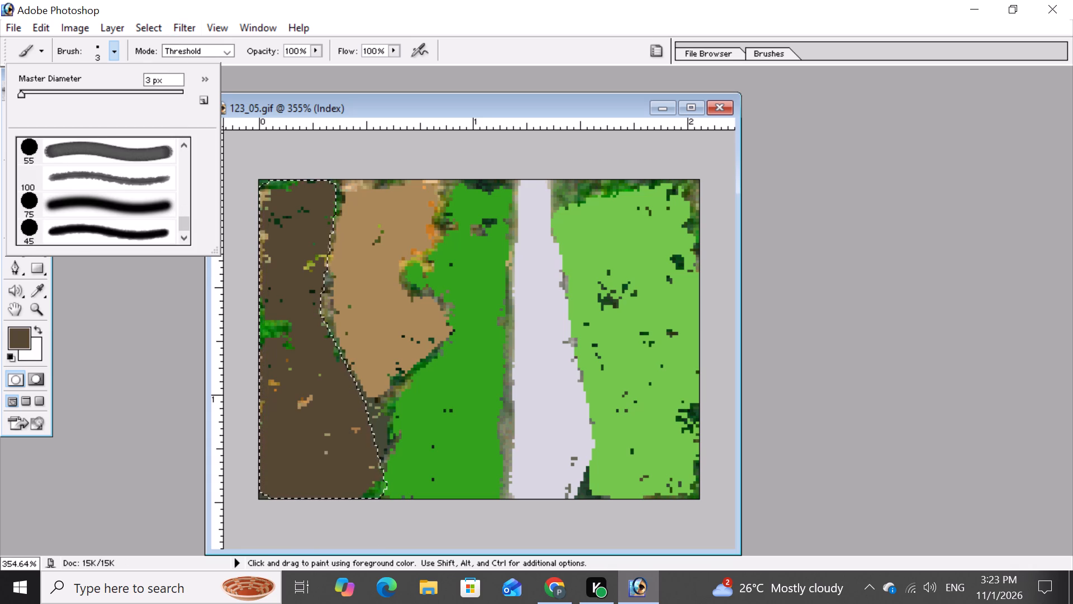
{"action": "scroll", "coordinate": [124, 235], "scroll_direction": "down", "scroll_amount": 1}
{"action": "scroll", "coordinate": [124, 235], "scroll_direction": "up", "scroll_amount": 10}
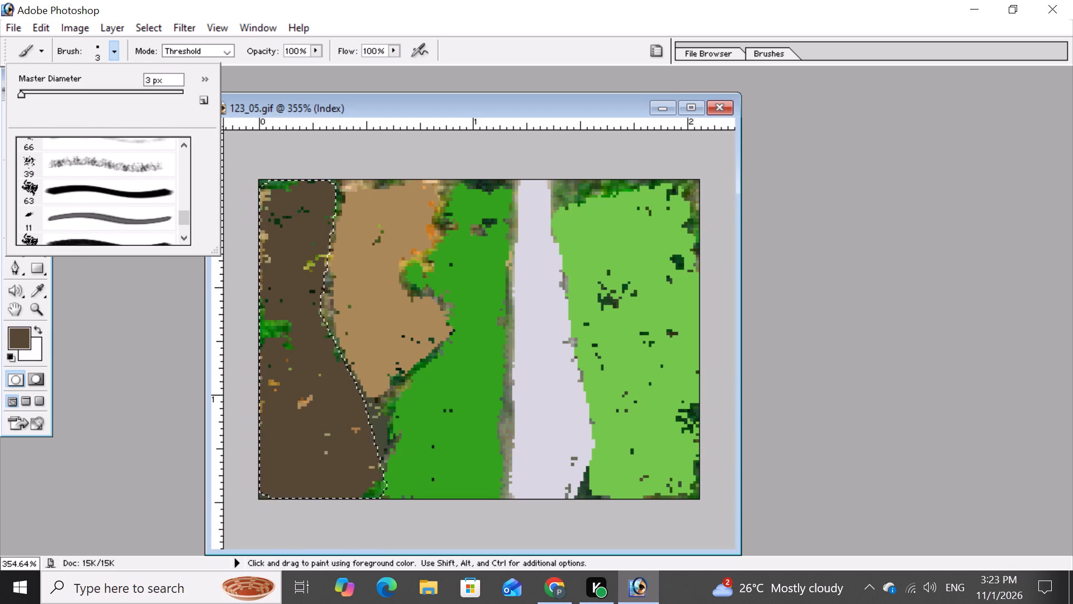
{"action": "scroll", "coordinate": [124, 235], "scroll_direction": "up", "scroll_amount": 5}
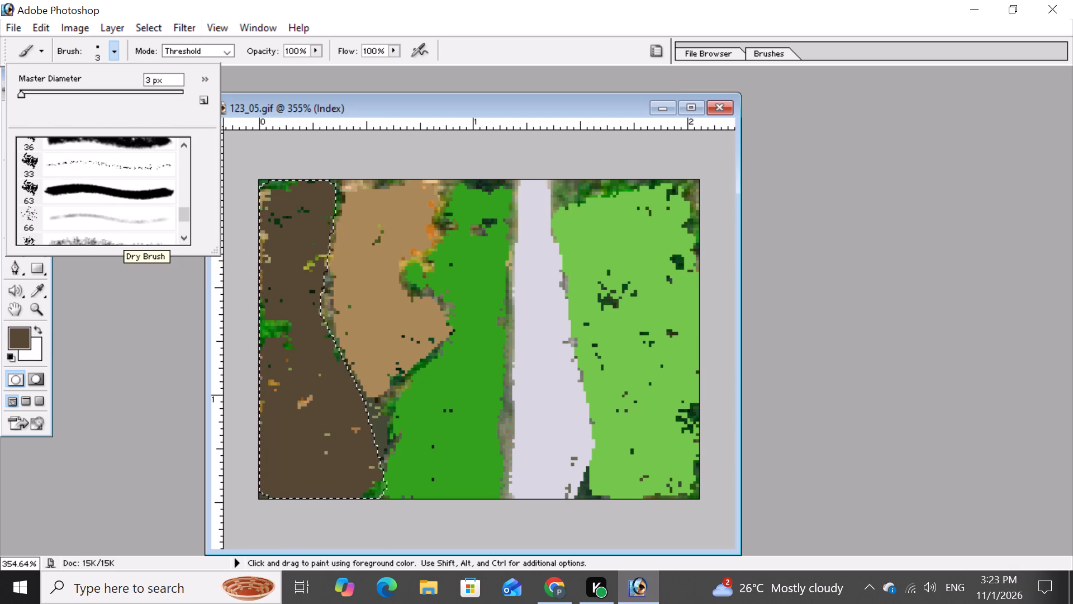
{"action": "scroll", "coordinate": [124, 235], "scroll_direction": "up", "scroll_amount": 6}
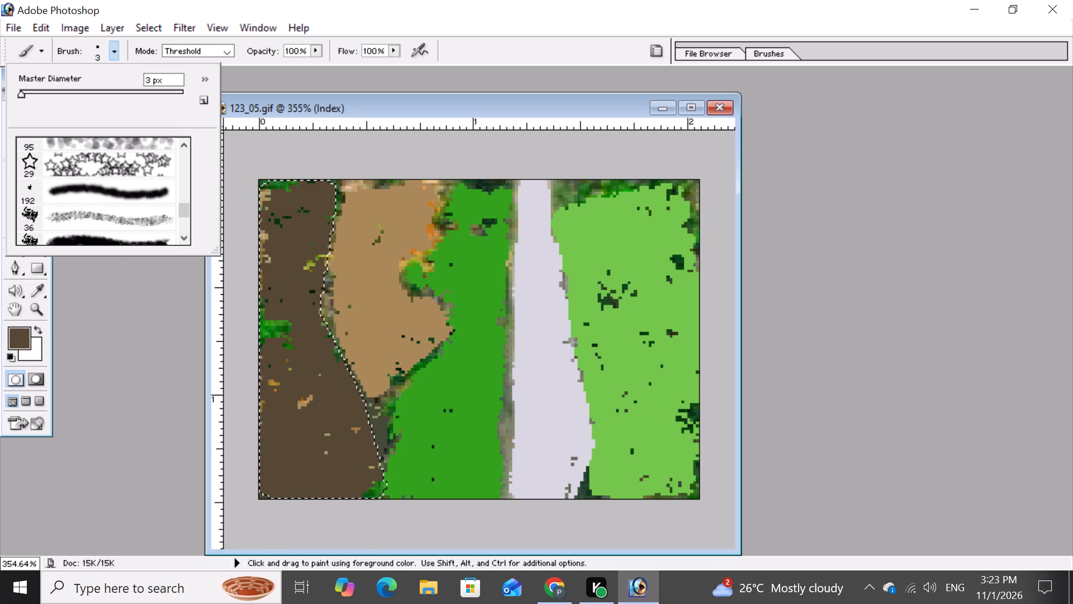
{"action": "scroll", "coordinate": [124, 235], "scroll_direction": "up", "scroll_amount": 4}
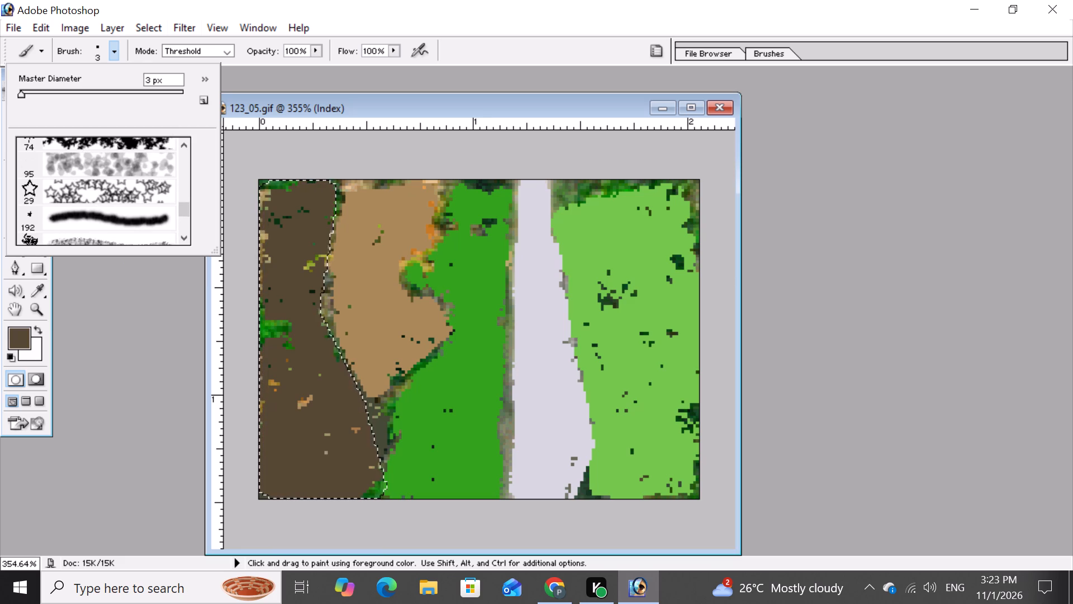
{"action": "scroll", "coordinate": [124, 235], "scroll_direction": "up", "scroll_amount": 1}
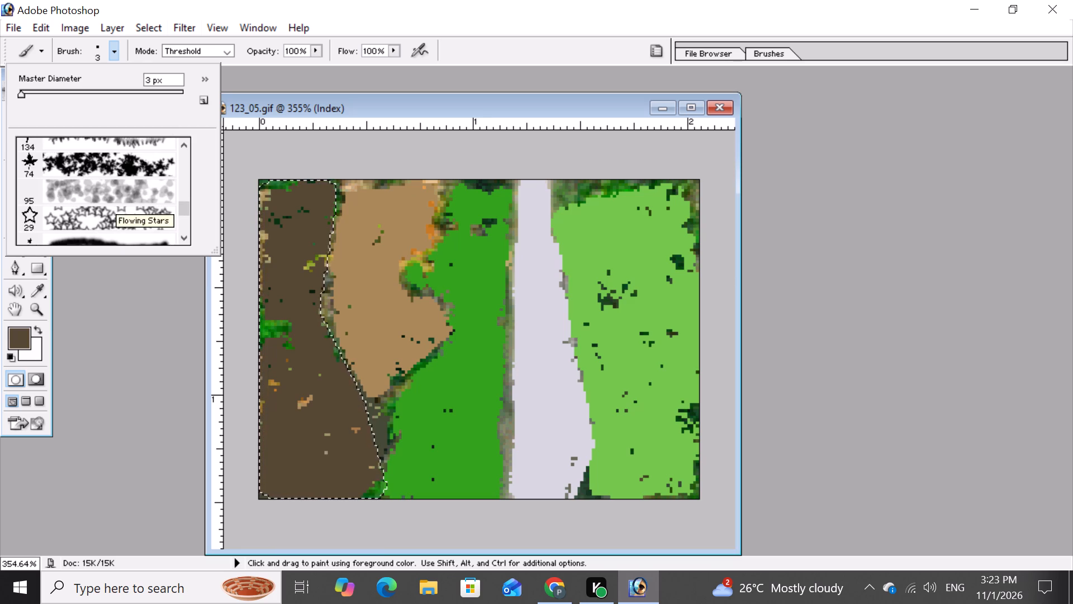
{"action": "left_click", "coordinate": [112, 166]}
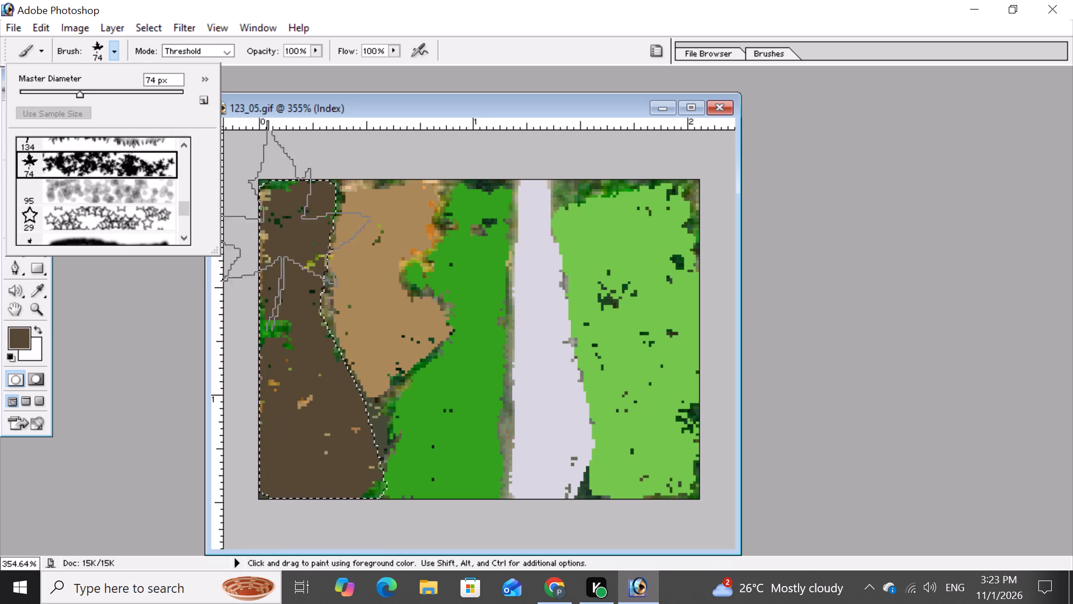
{"action": "left_click", "coordinate": [374, 283]}
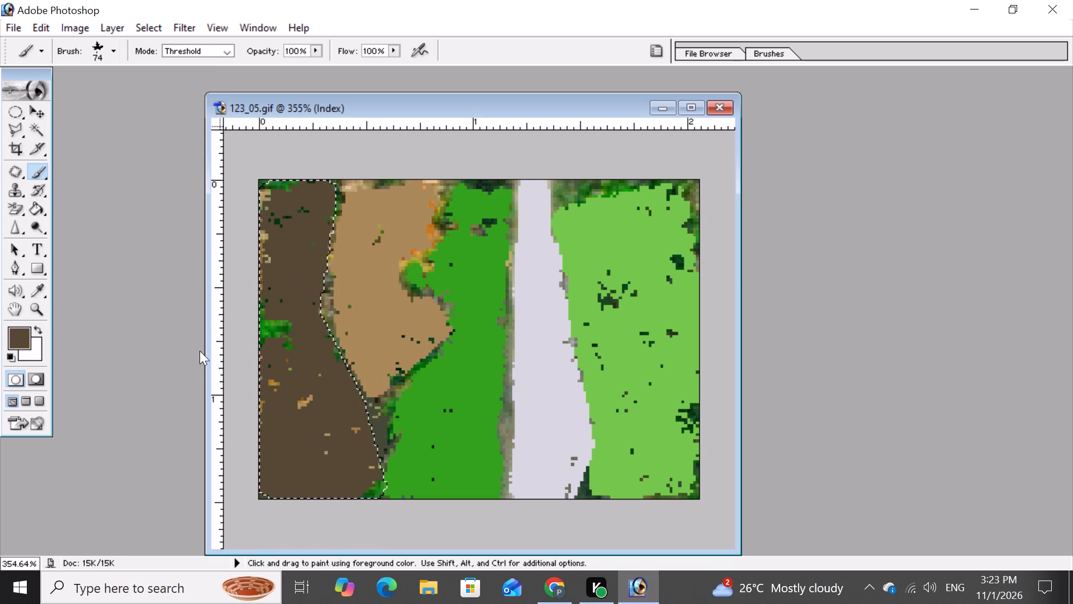
Set the foreground colour to pale cream FDF2E1 for the leaf-shaped brush.
{"action": "key", "text": "ctrl+minus"}
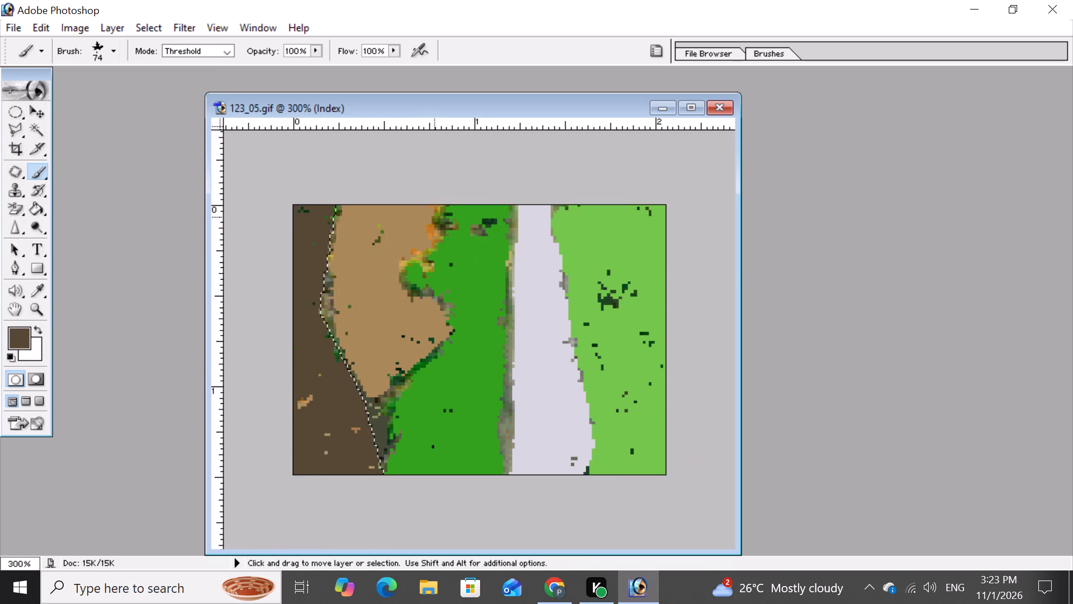
{"action": "left_click", "coordinate": [405, 295]}
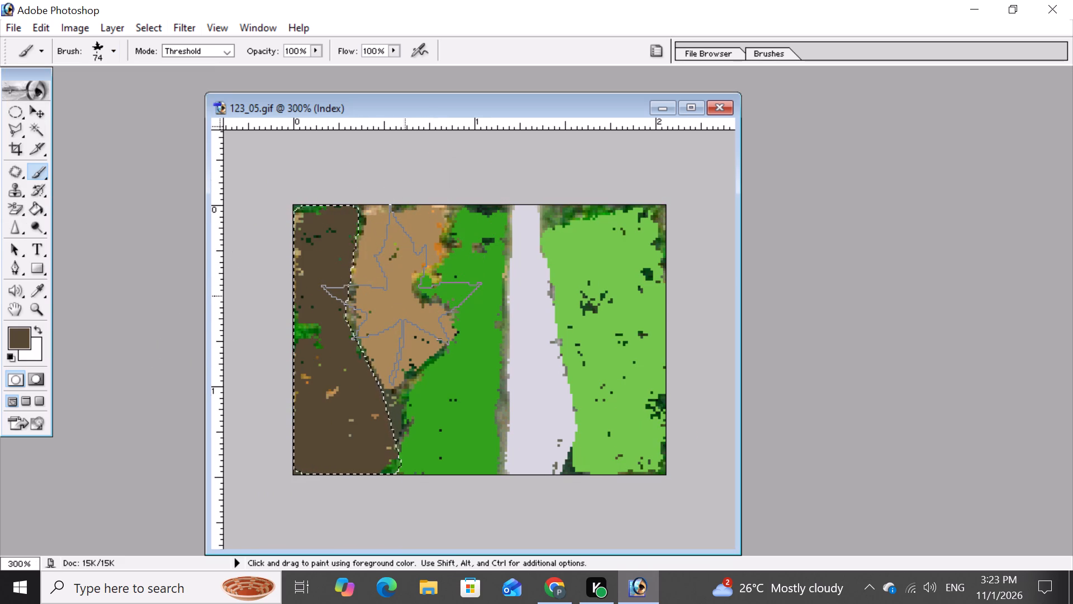
{"action": "right_click", "coordinate": [405, 295]}
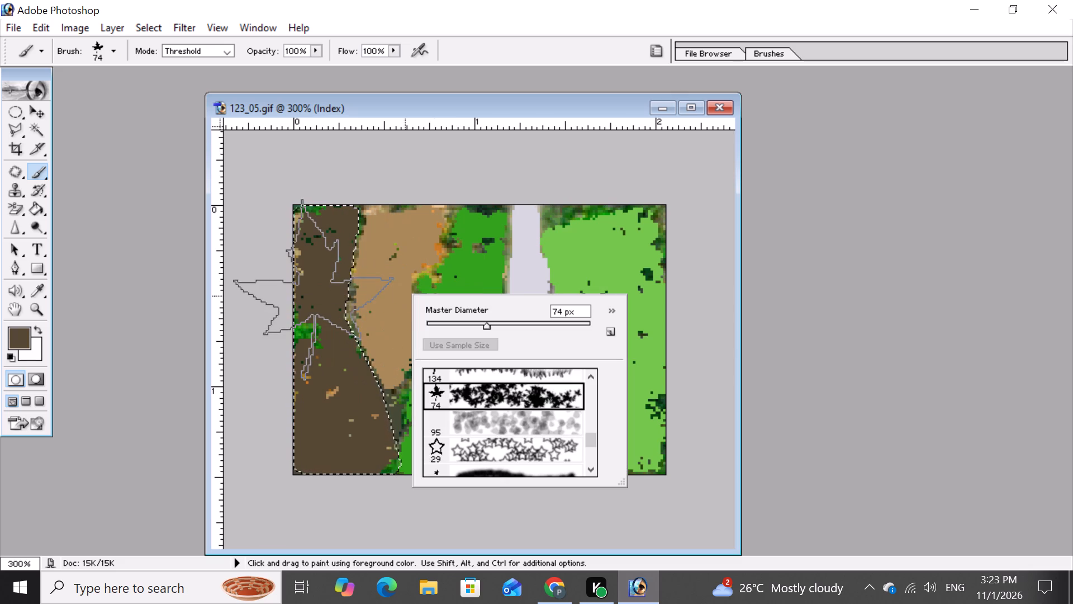
{"action": "left_click", "coordinate": [19, 340]}
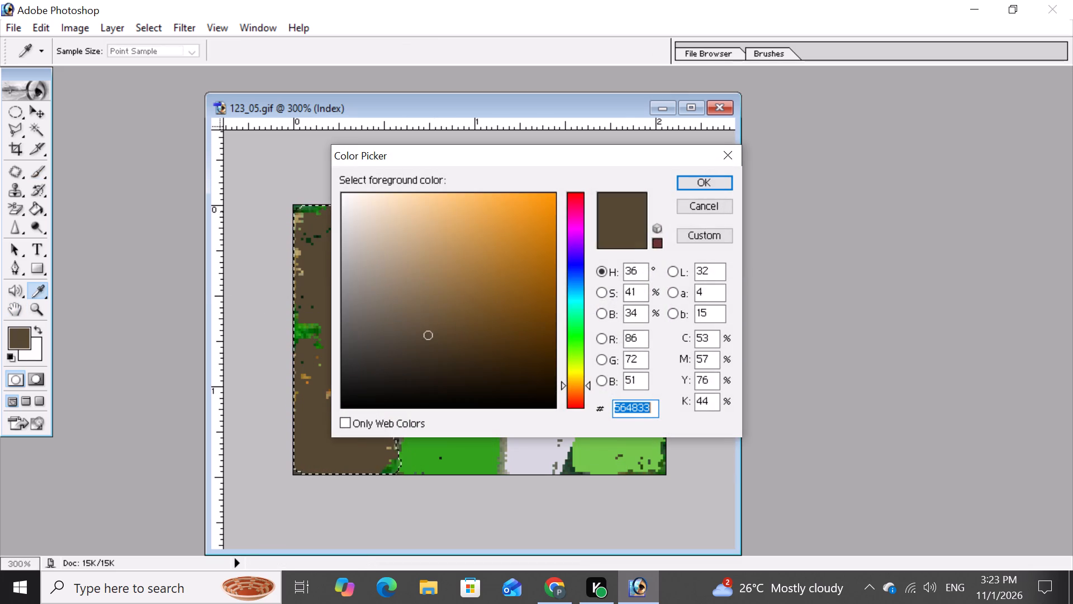
{"action": "left_click", "coordinate": [364, 195]}
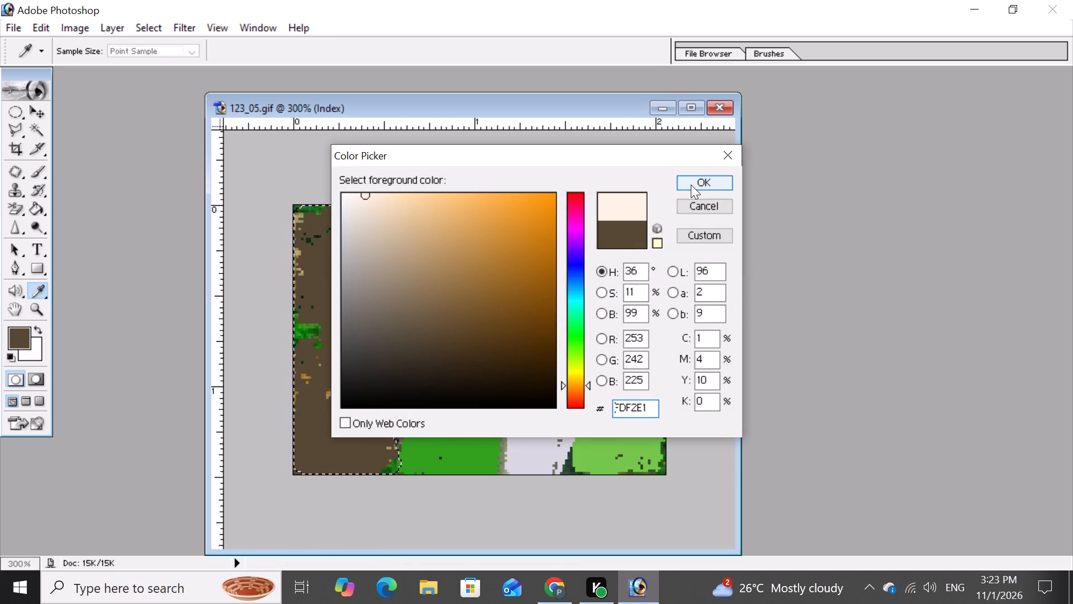
{"action": "left_click", "coordinate": [691, 185]}
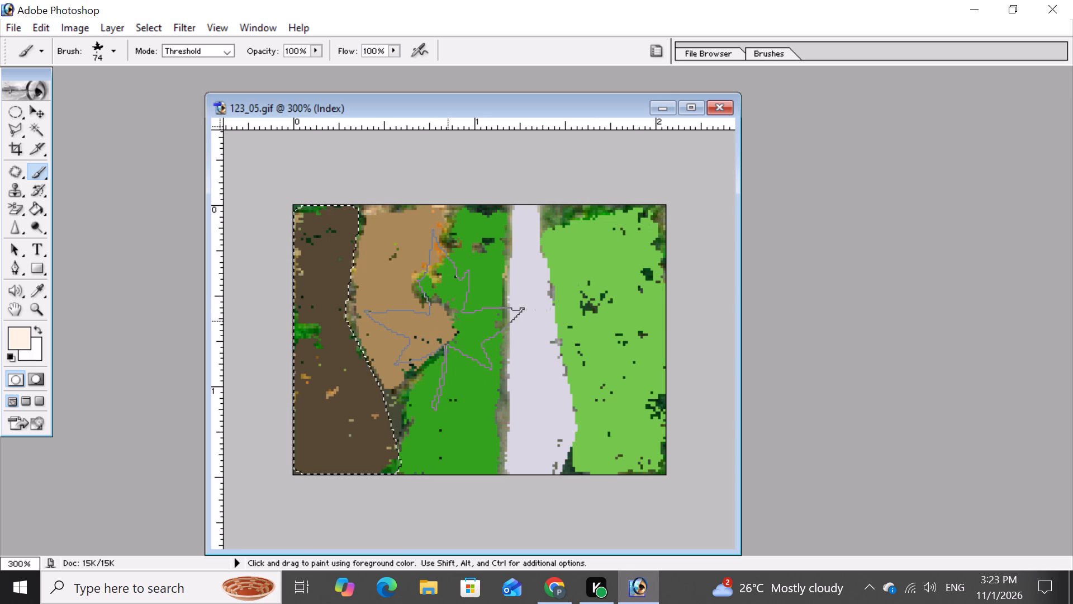
Paint scattered pale cream leaf shapes over the selected dark brown area with the 74 px leaf brush.
{"action": "triple_click", "coordinate": [448, 321]}
{"action": "triple_click", "coordinate": [448, 321]}
{"action": "left_click", "coordinate": [448, 321]}
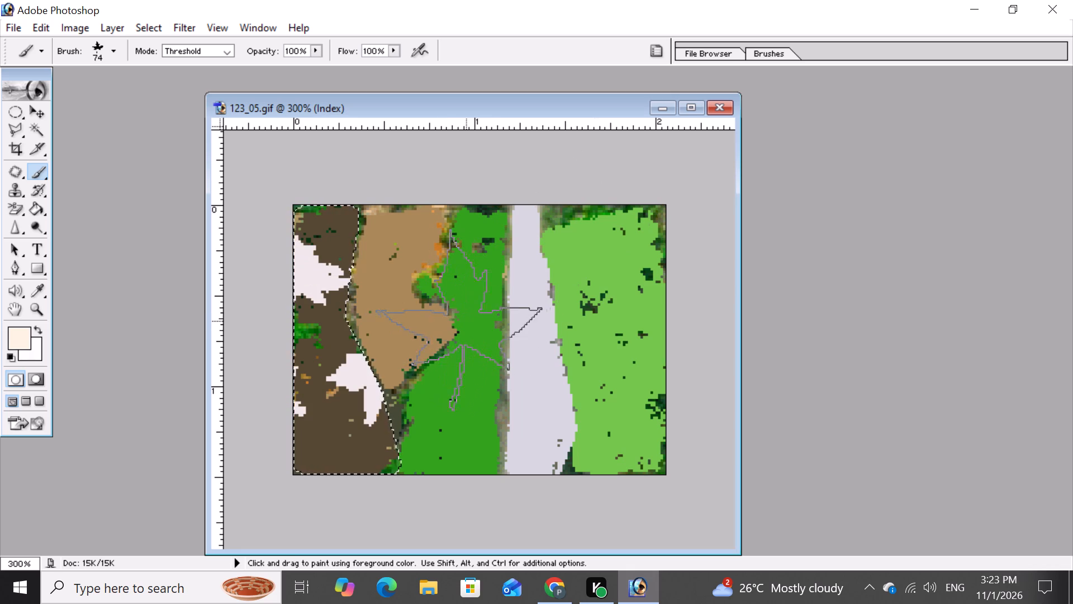
{"action": "triple_click", "coordinate": [490, 325]}
{"action": "double_click", "coordinate": [490, 325]}
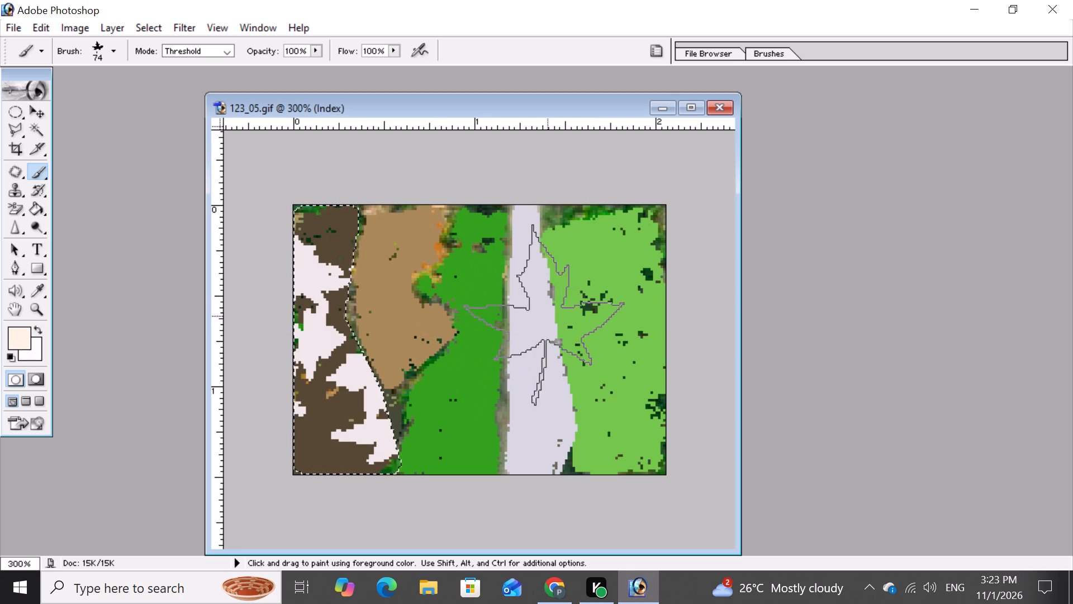
{"action": "double_click", "coordinate": [573, 315]}
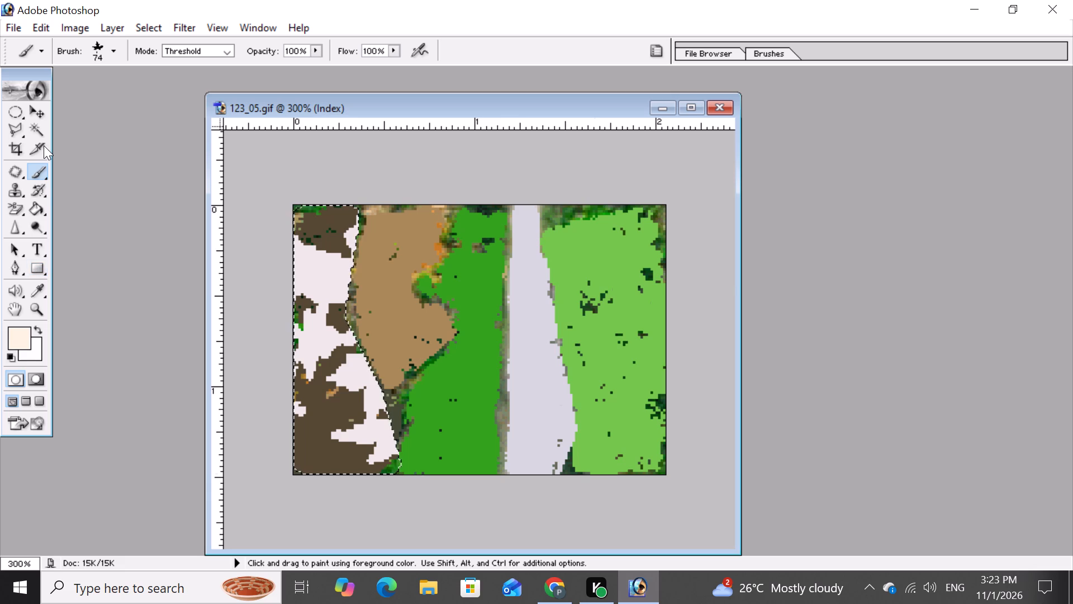
Replace the brown area's selection with a narrow Polygonal Lasso wedge running from the image's upper-left edge to the dark green foliage.
{"action": "left_click", "coordinate": [19, 129]}
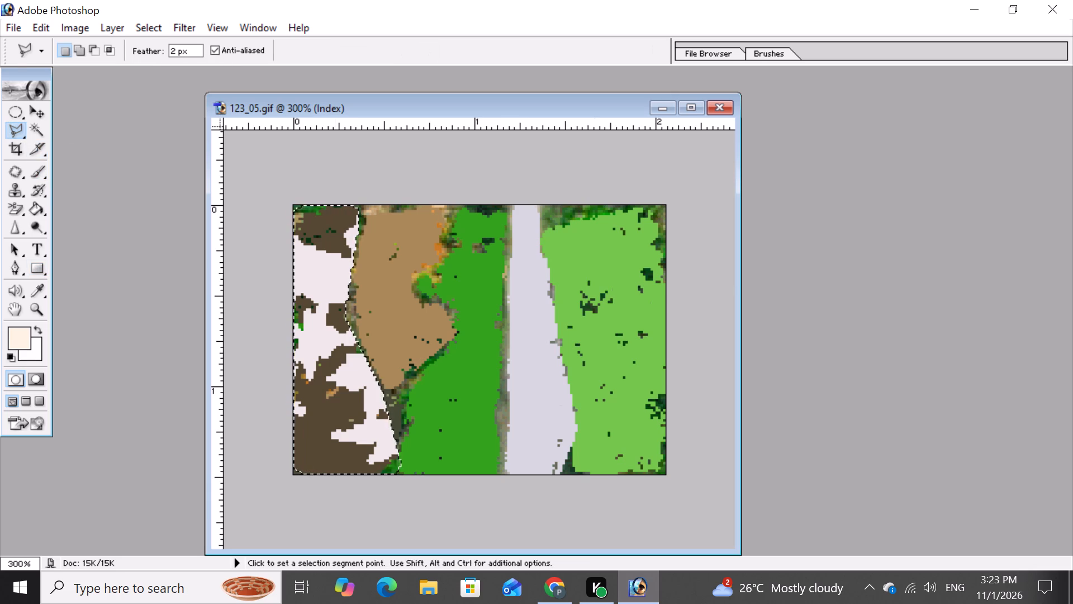
{"action": "left_click", "coordinate": [492, 252]}
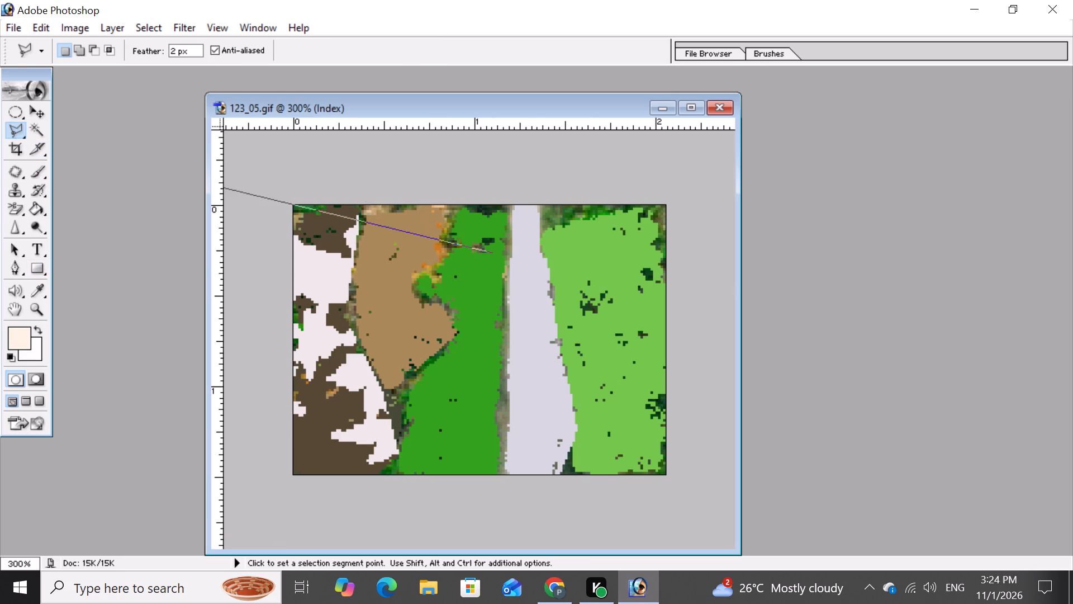
{"action": "left_click", "coordinate": [15, 213]}
{"action": "left_click", "coordinate": [15, 213]}
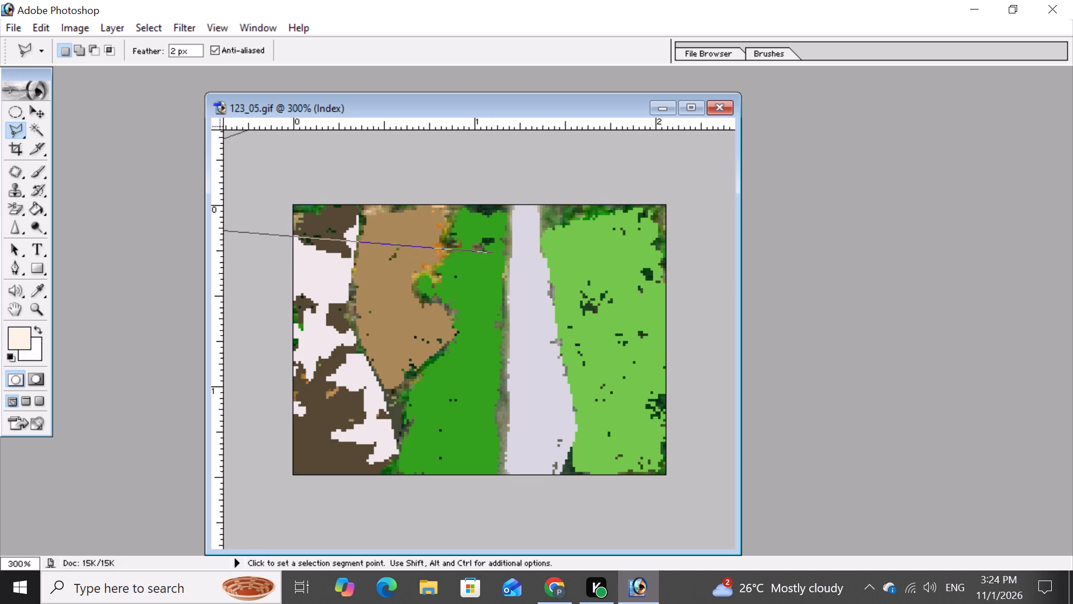
{"action": "key", "text": "ctrl+z"}
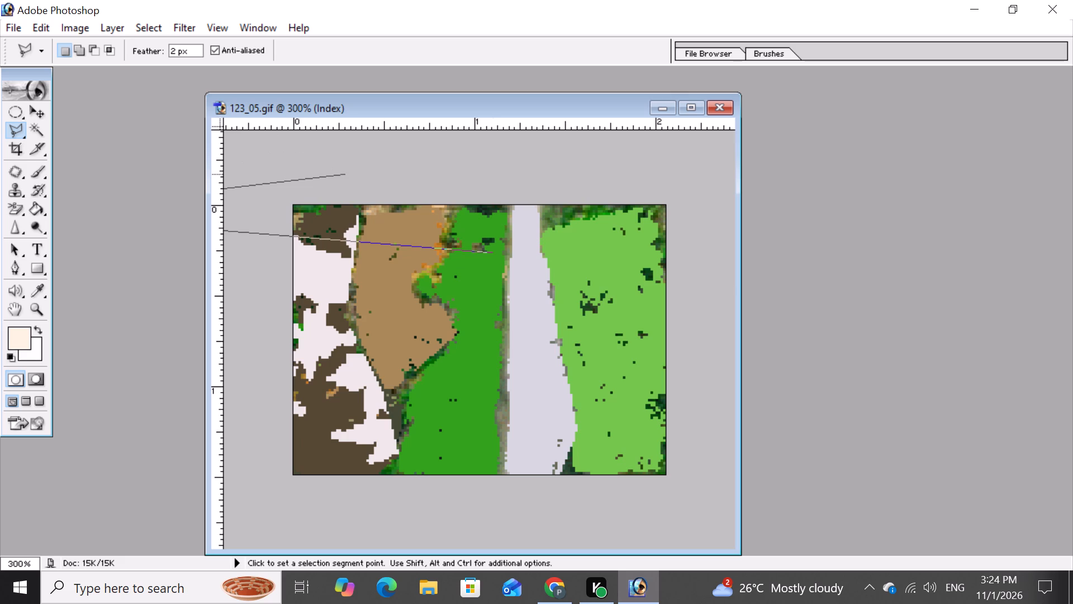
{"action": "left_click", "coordinate": [13, 215]}
{"action": "right_click", "coordinate": [13, 215]}
{"action": "double_click", "coordinate": [260, 183]}
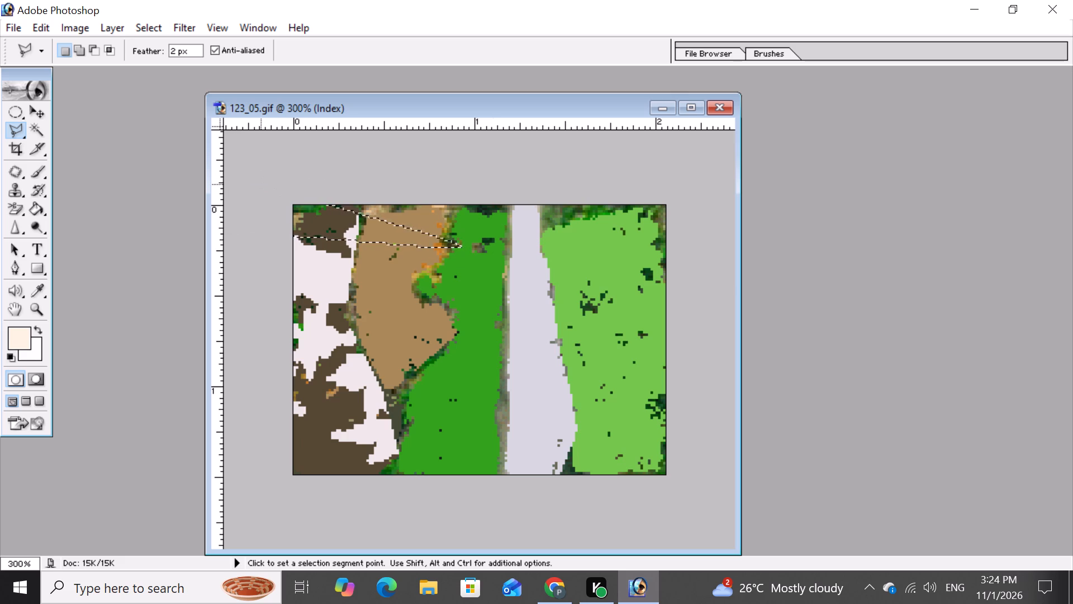
Switch to the Background Eraser tool.
{"action": "left_click", "coordinate": [13, 215]}
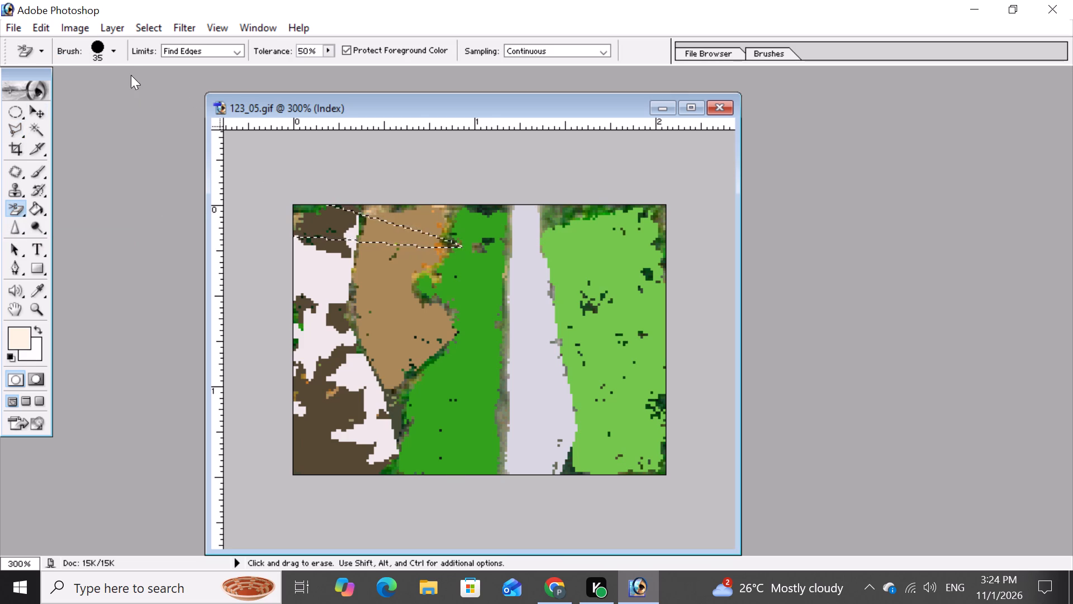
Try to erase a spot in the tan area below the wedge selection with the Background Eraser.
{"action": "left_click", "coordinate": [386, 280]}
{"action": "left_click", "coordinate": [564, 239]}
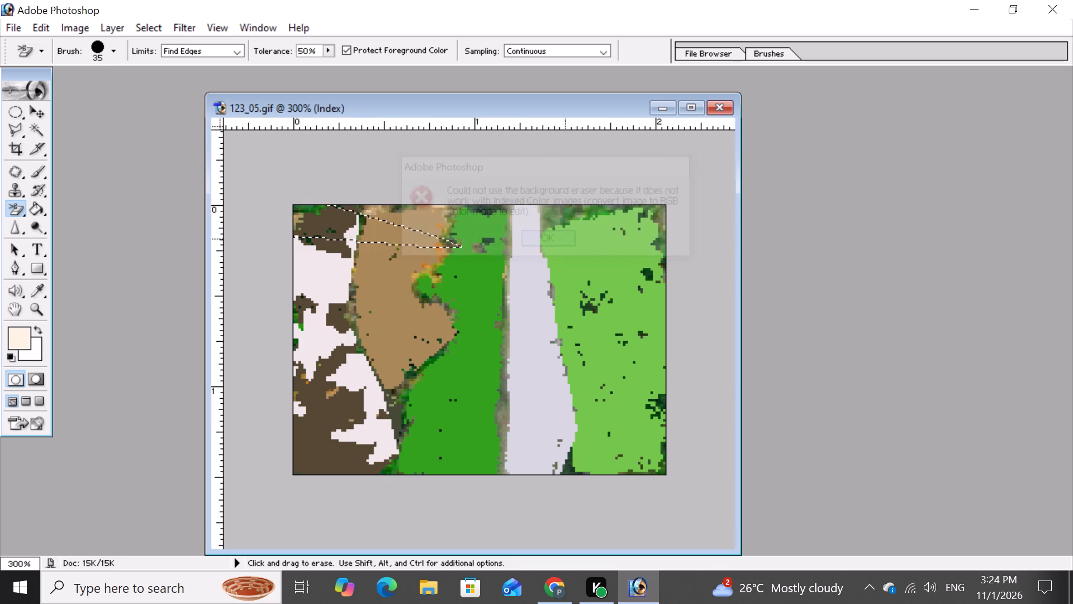